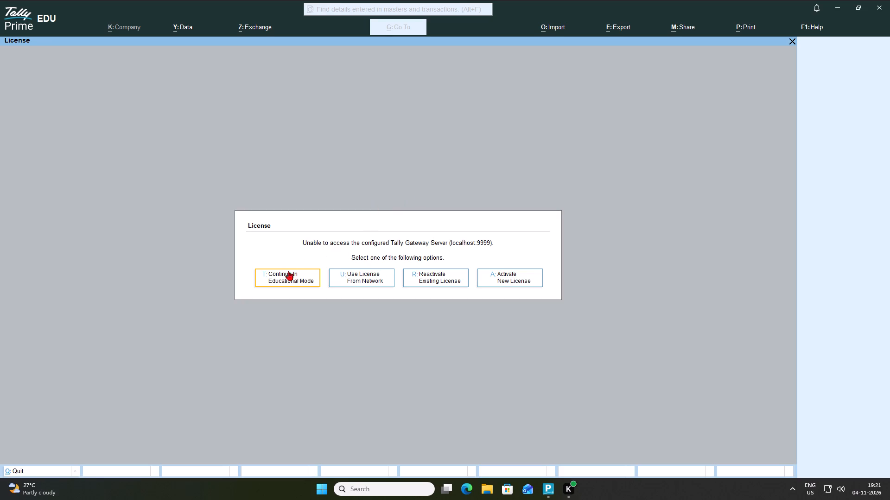
Continue in Educational Mode without activating a license.
click(288, 276)
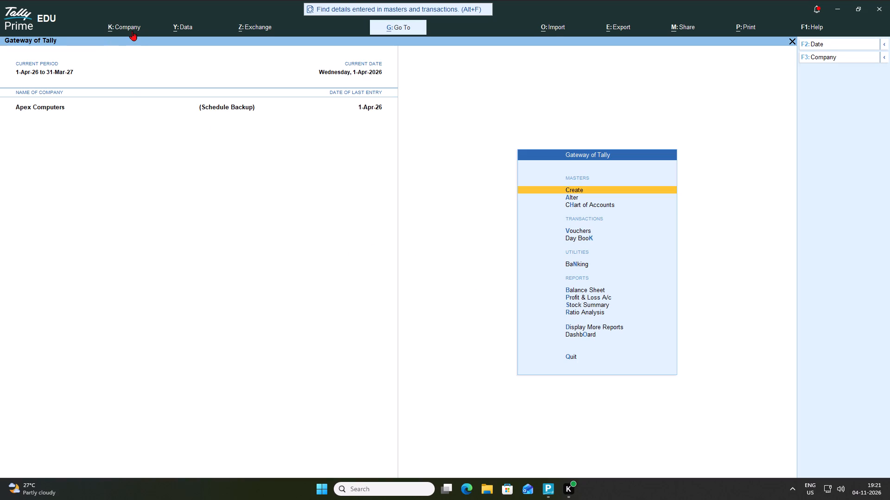
Start creating a new company named Bkk Computer, keeping the same name as its mailing name.
click(130, 27)
click(121, 50)
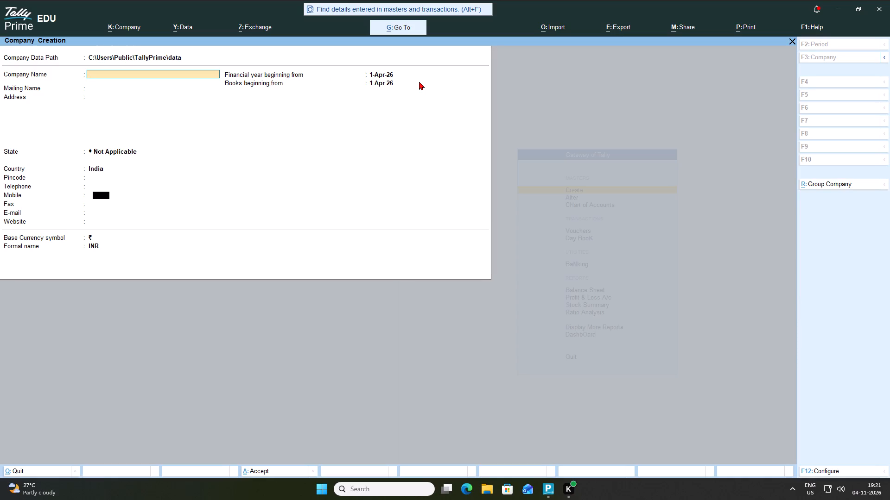
key(l)
key(BackSpace)
key(b)
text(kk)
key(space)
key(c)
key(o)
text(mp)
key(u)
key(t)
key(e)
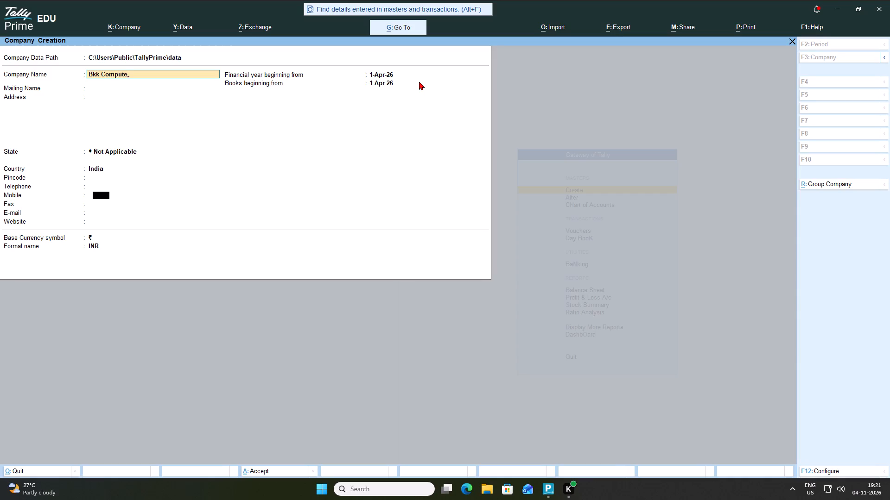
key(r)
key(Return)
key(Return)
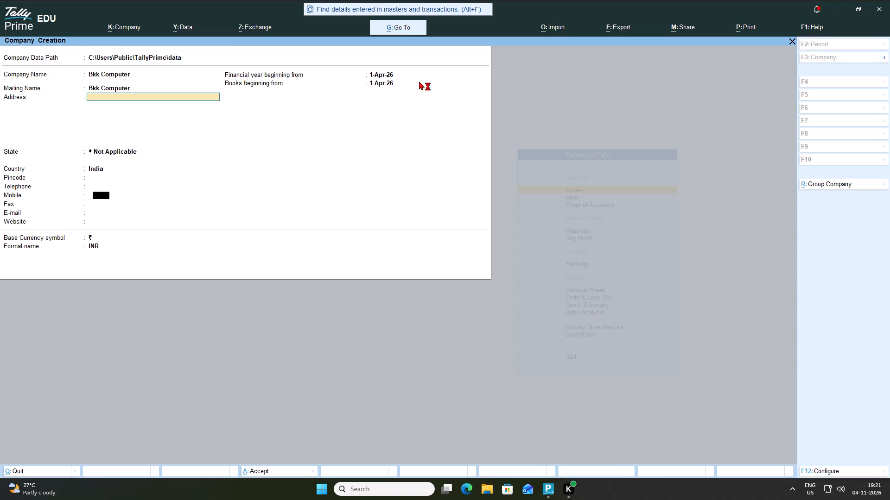
Enter the new company's one-line address and choose Jharkhand as its state.
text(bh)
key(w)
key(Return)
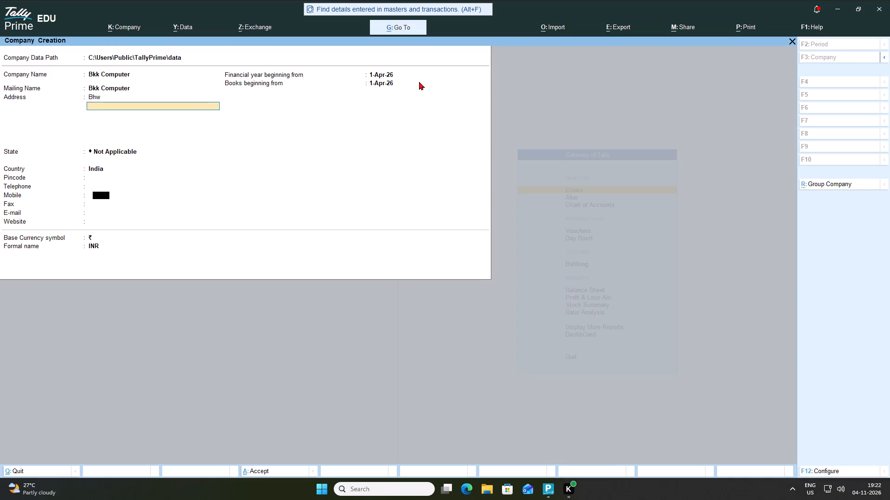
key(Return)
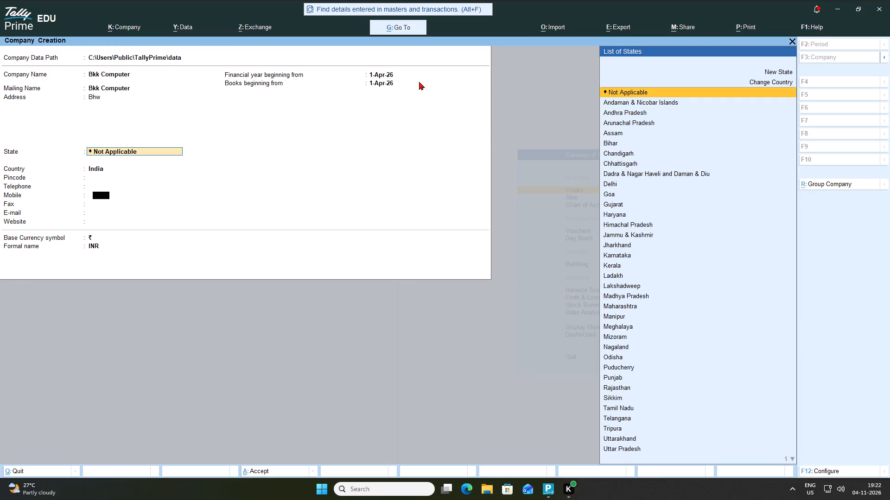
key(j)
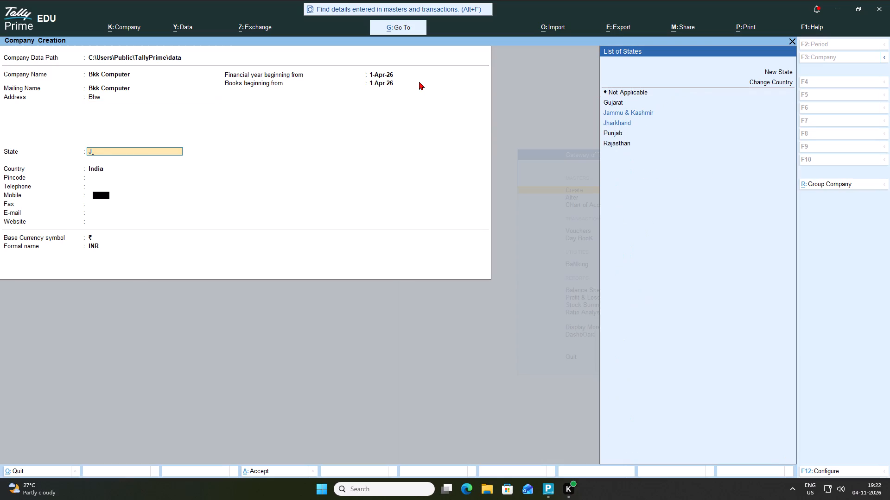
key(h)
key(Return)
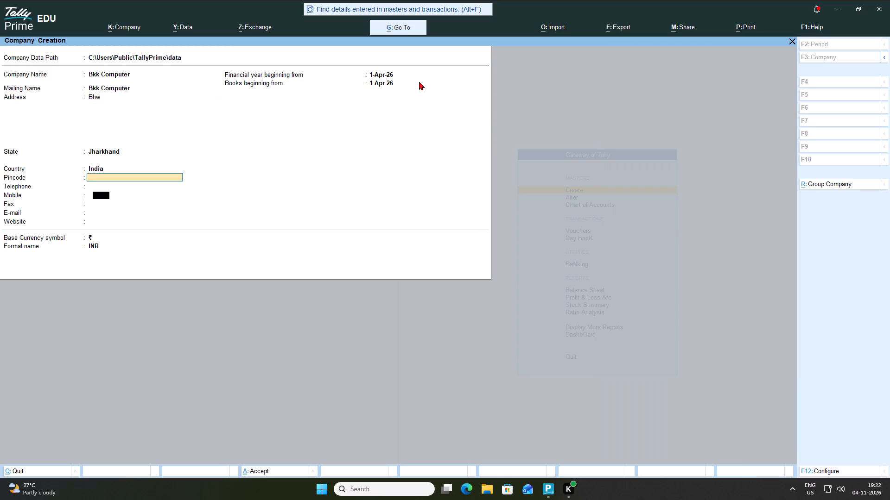
Enter the six-digit pincode for the company's address.
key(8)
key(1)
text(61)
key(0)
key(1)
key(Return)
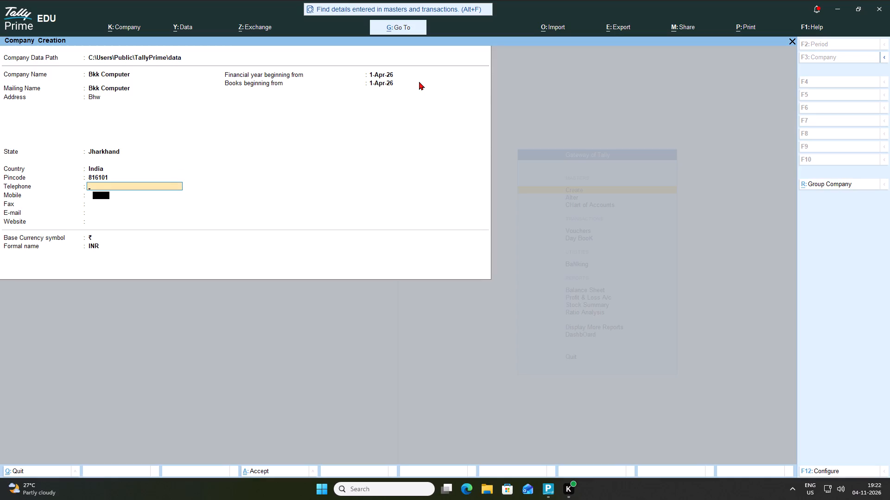
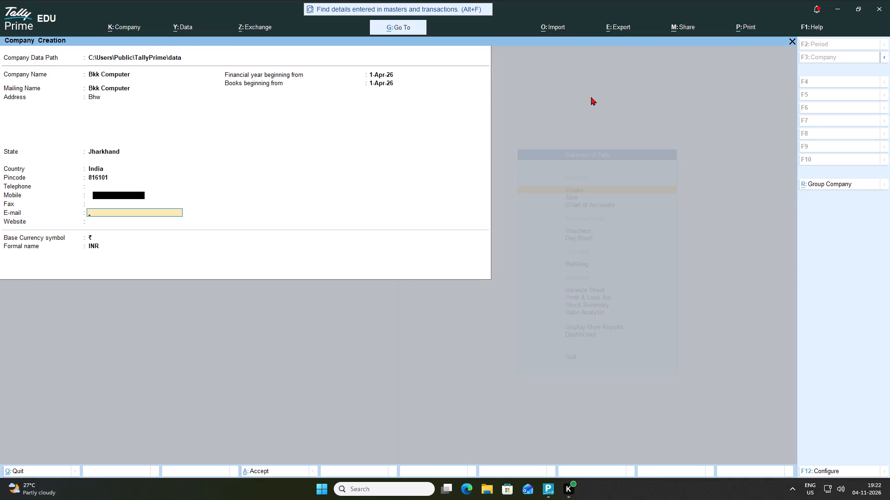
key(b)
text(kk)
Complete the company's e-mail address with its gmail.com domain.
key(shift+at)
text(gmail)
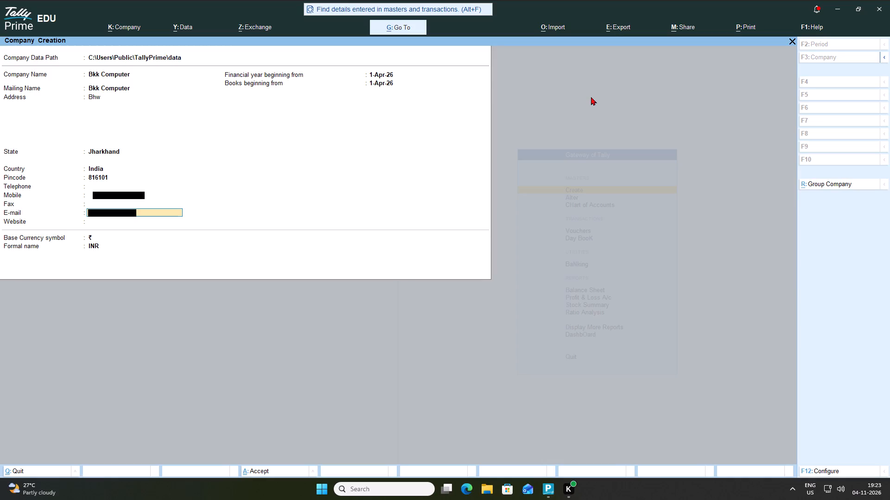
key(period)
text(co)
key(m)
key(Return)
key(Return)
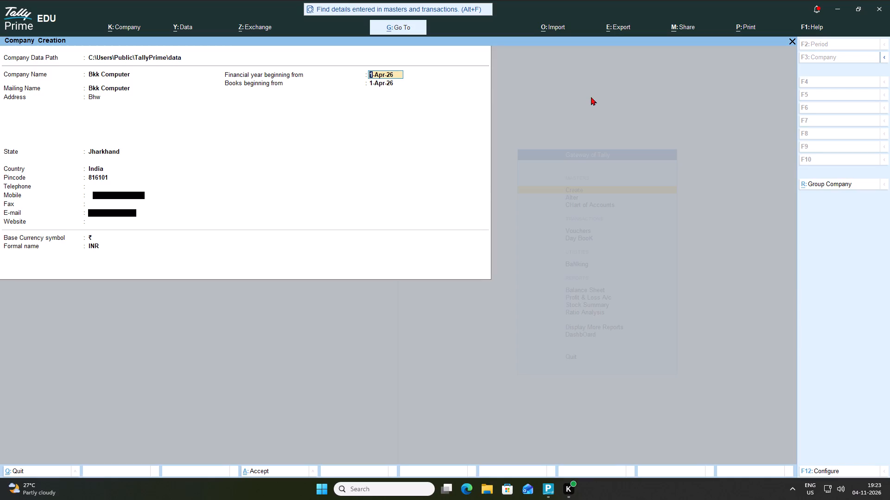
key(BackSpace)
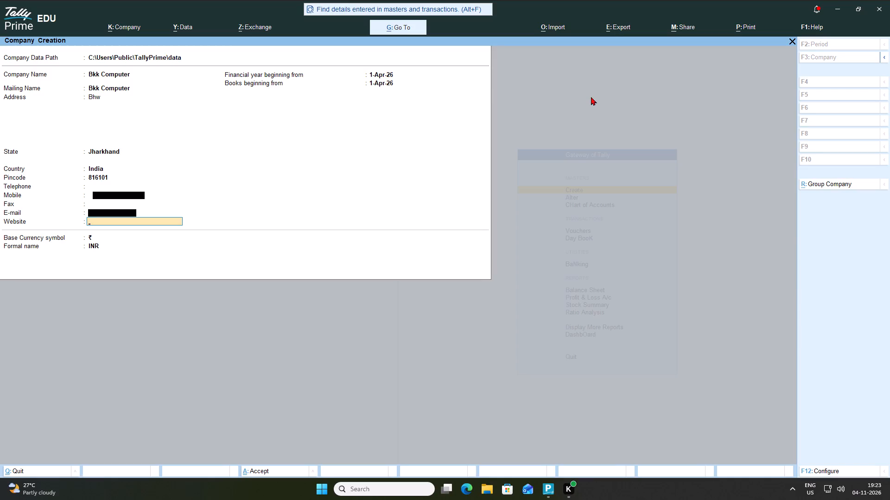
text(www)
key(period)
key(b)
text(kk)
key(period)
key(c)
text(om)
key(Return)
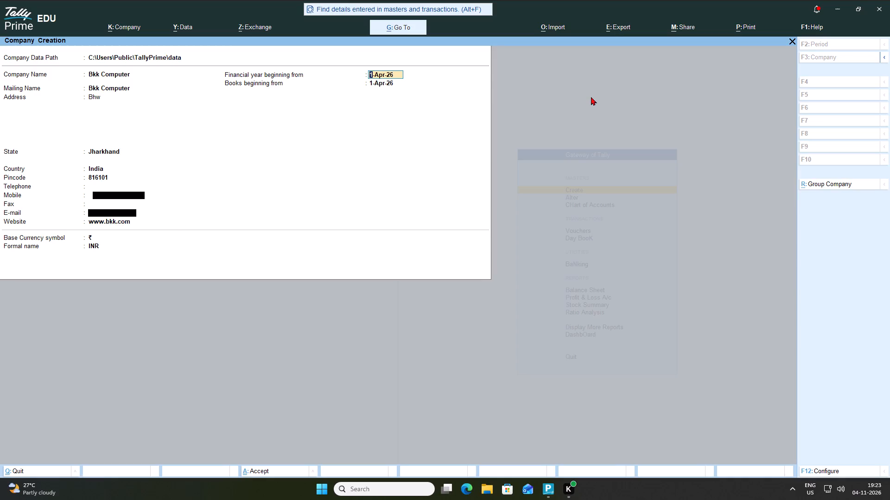
Keep the financial year and books beginning from 1-Apr-26 and accept the creation of the Bkk Computer company.
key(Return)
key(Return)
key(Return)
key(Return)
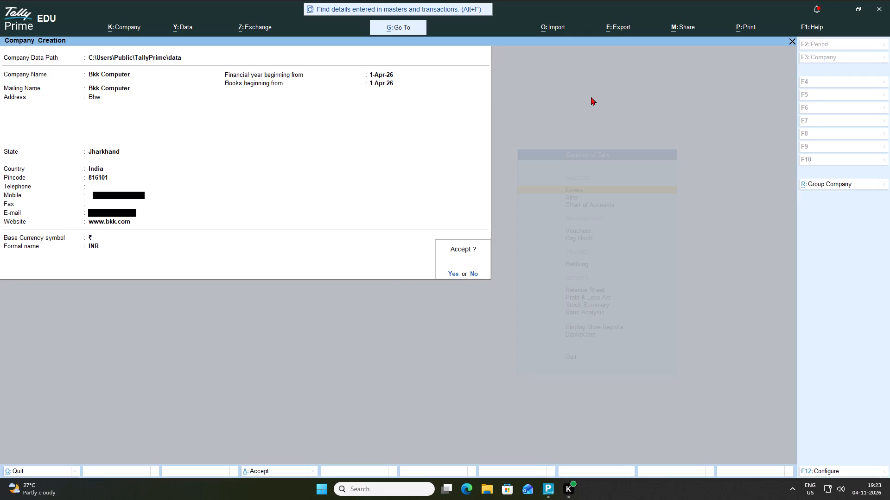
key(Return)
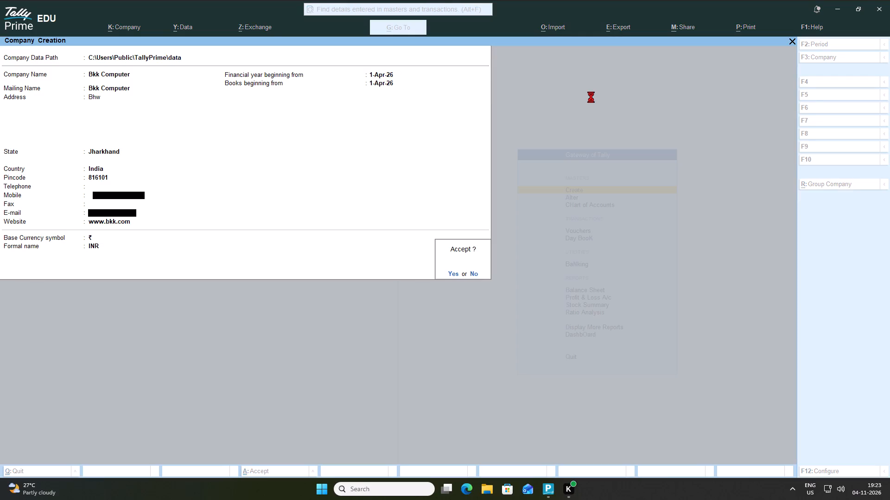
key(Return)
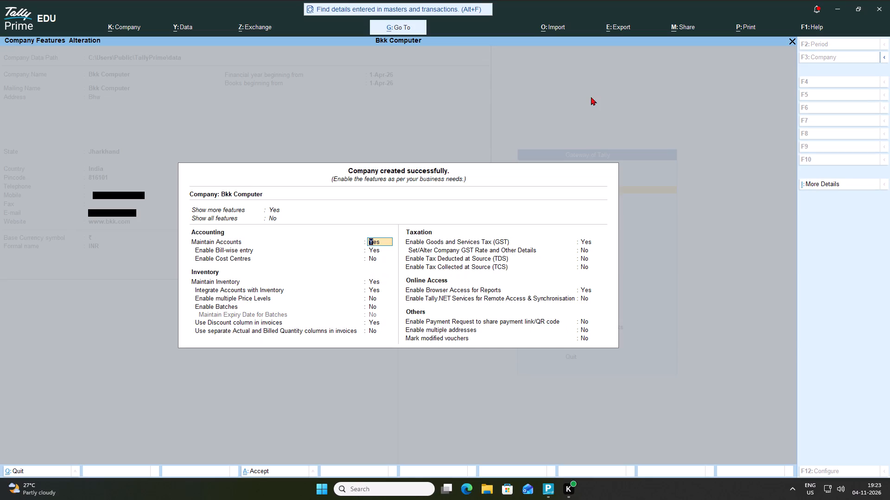
Accept the default accounting, inventory and taxation features for Bkk Computer.
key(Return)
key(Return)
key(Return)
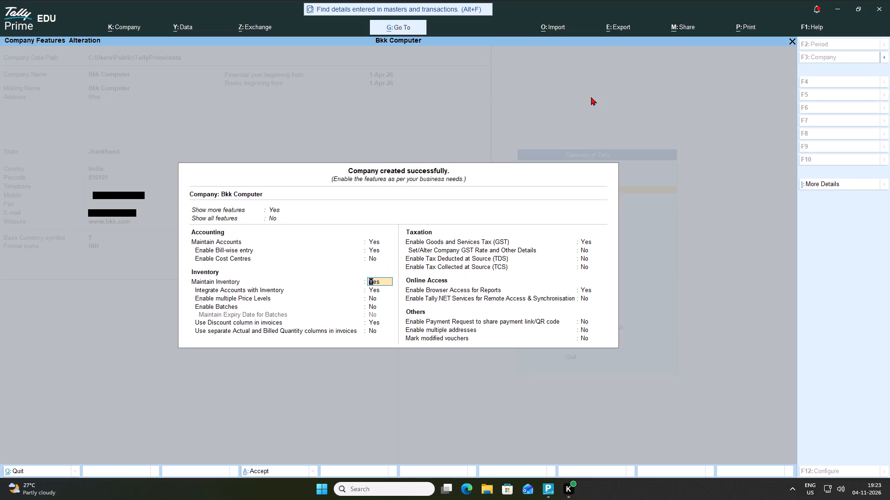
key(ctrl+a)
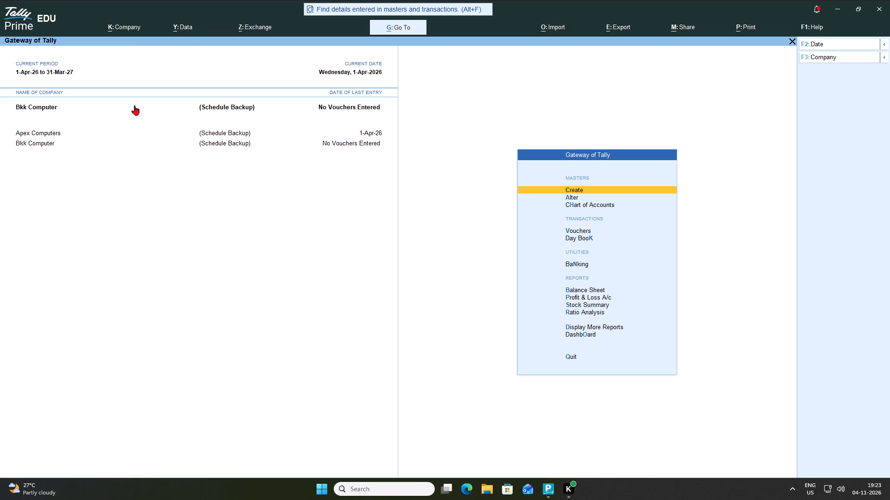
Shut Apex Computers and keep Bkk Computer as the only open company.
click(117, 25)
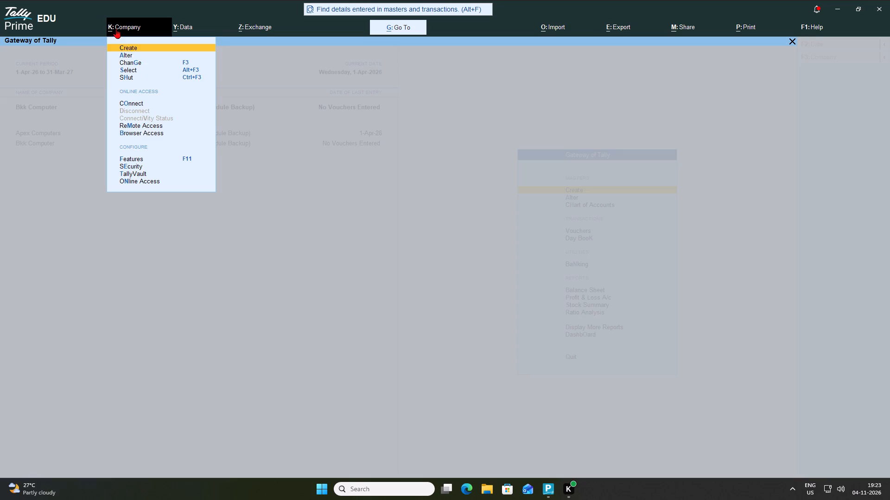
click(127, 78)
click(359, 95)
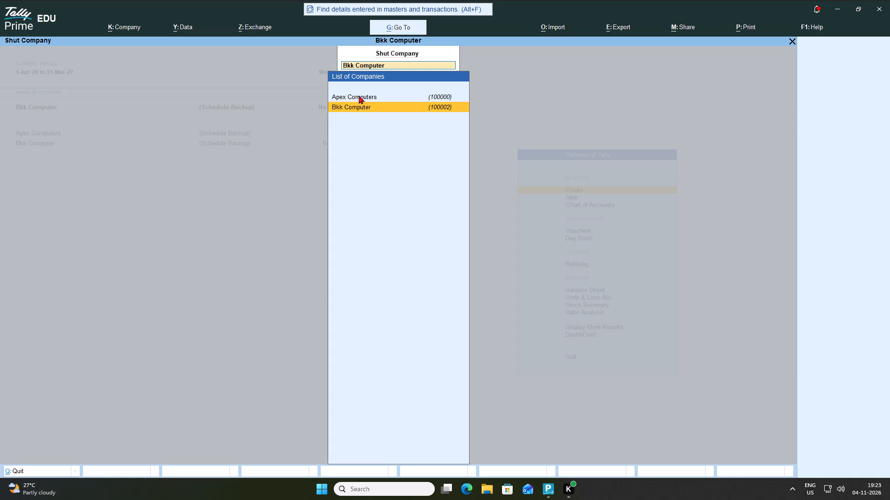
key(Return)
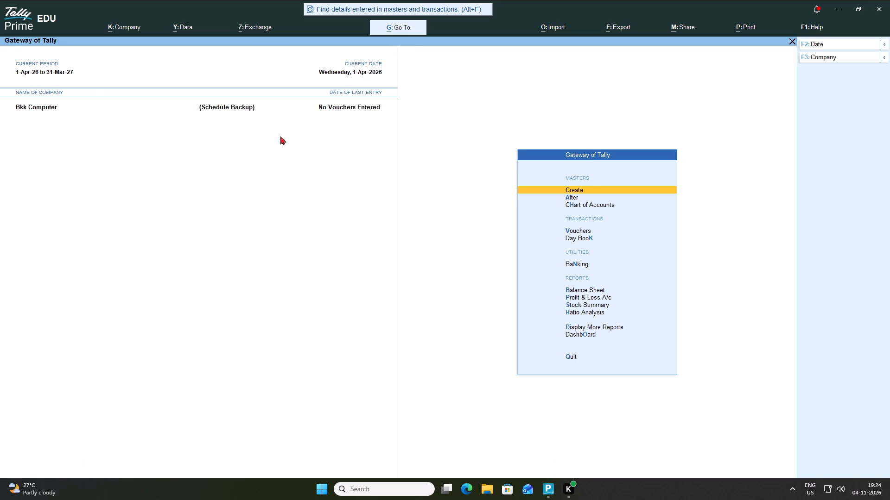
Start a purchase voucher for Bkk Computer with supplier invoice number 0001.
click(572, 231)
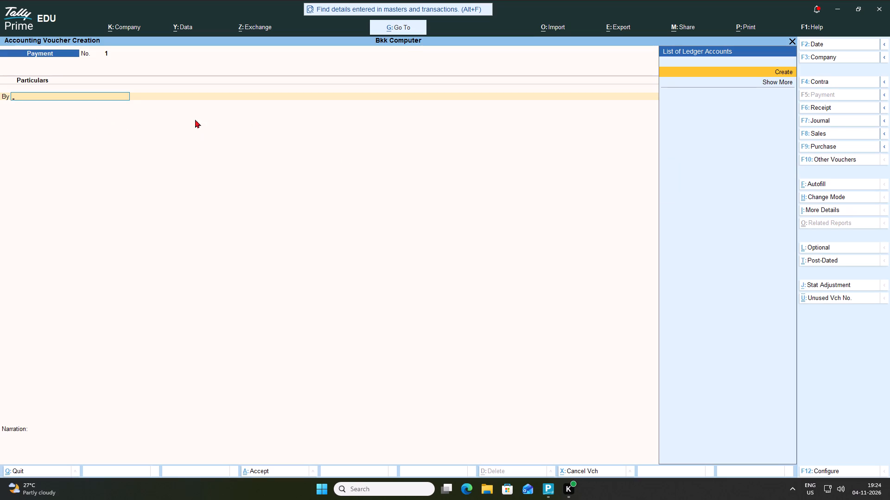
click(824, 148)
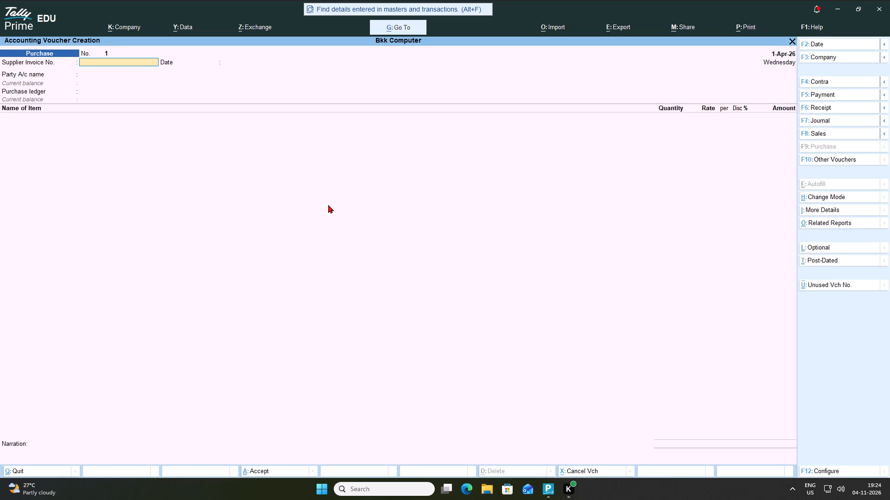
text(000)
key(1)
key(Return)
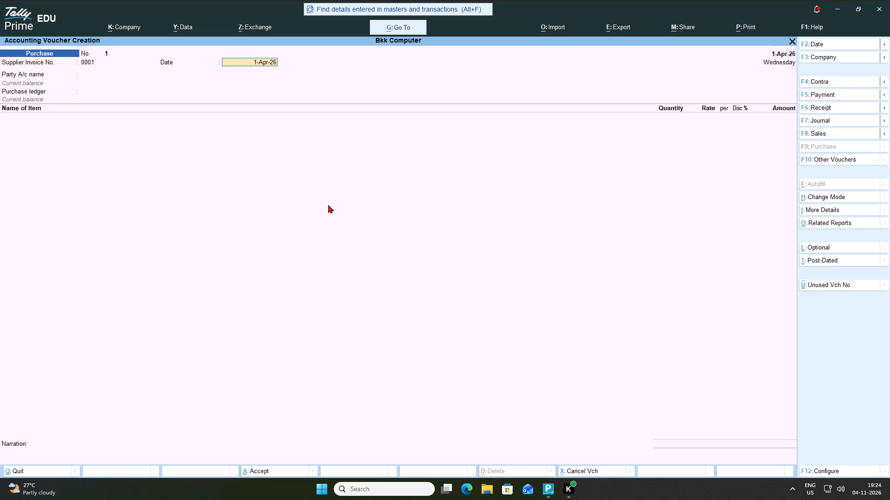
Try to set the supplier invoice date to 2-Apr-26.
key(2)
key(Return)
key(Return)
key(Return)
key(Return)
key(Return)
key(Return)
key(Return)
Set the supplier invoice date to 1-Apr-26.
key(1)
key(Return)
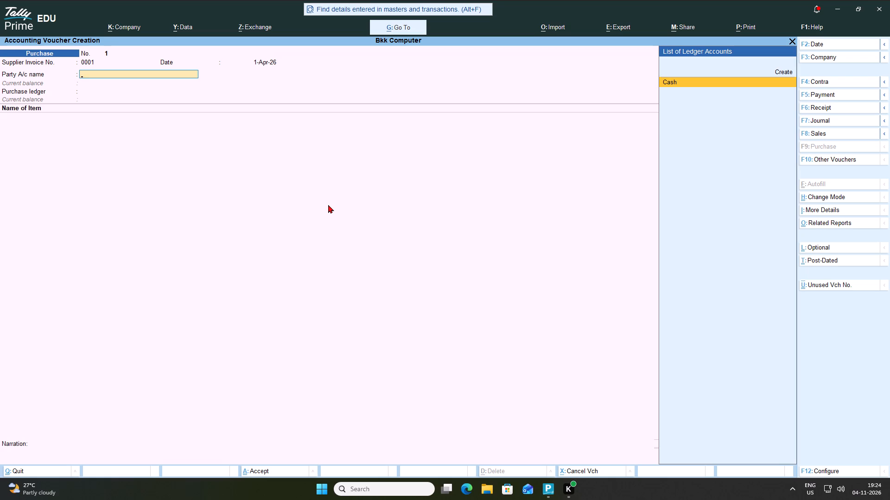
Choose Cash as the purchase voucher's party account and leave all its receipt details blank.
key(Return)
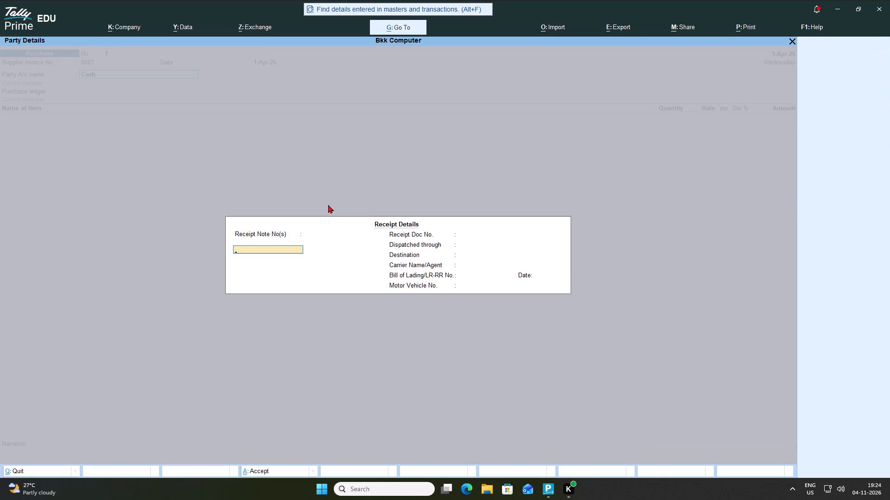
key(Return)
key(Return)
key(Return)
key(Return)
key(Return)
key(Return)
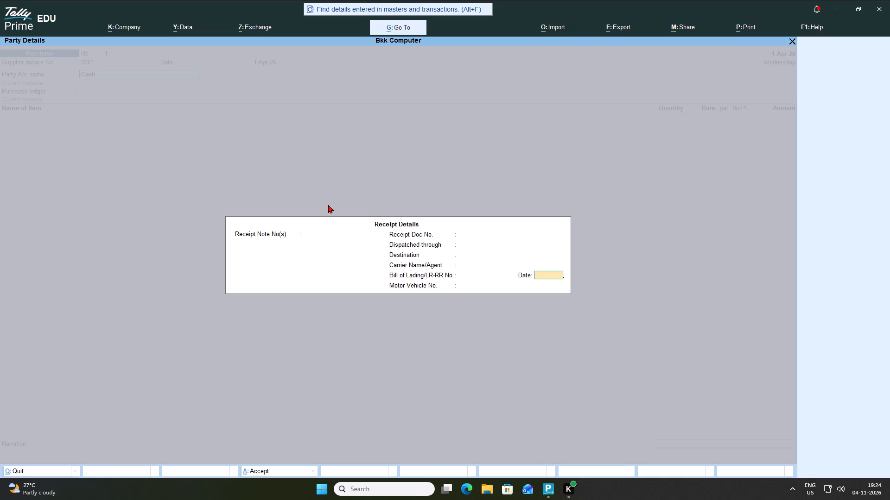
key(Return)
key(Return)
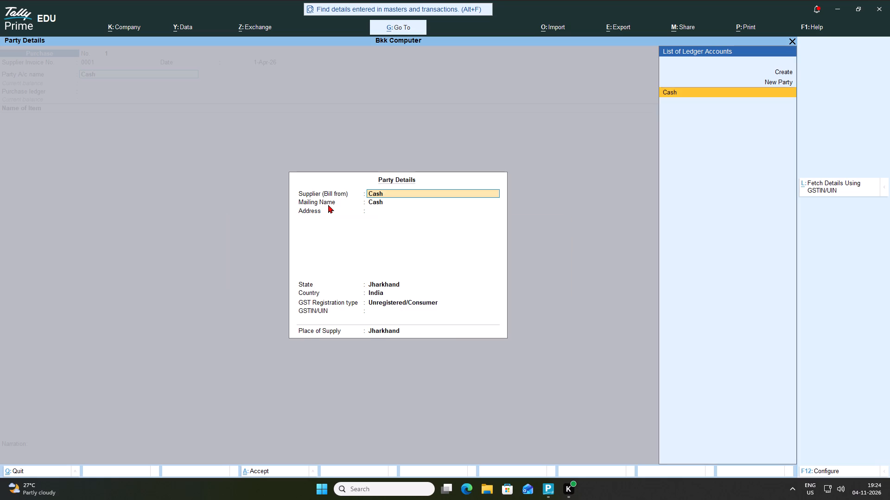
Keep Cash as the supplier and mailing name, enter Pakur as the address, and keep Jharkhand as the state.
key(Return)
key(Return)
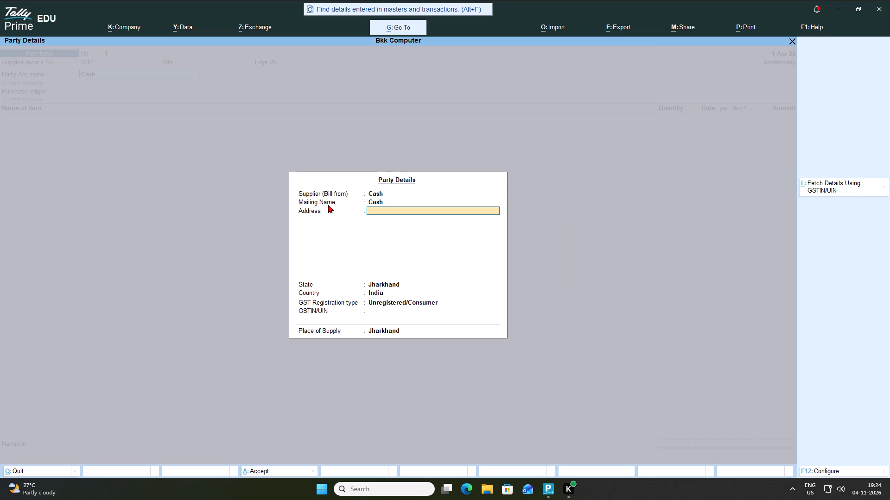
text(pa)
text(kur)
key(Return)
key(Return)
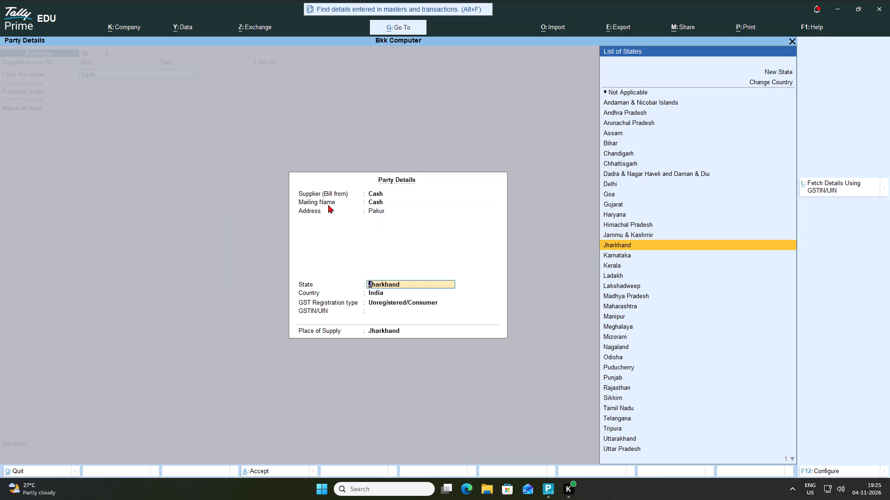
key(Return)
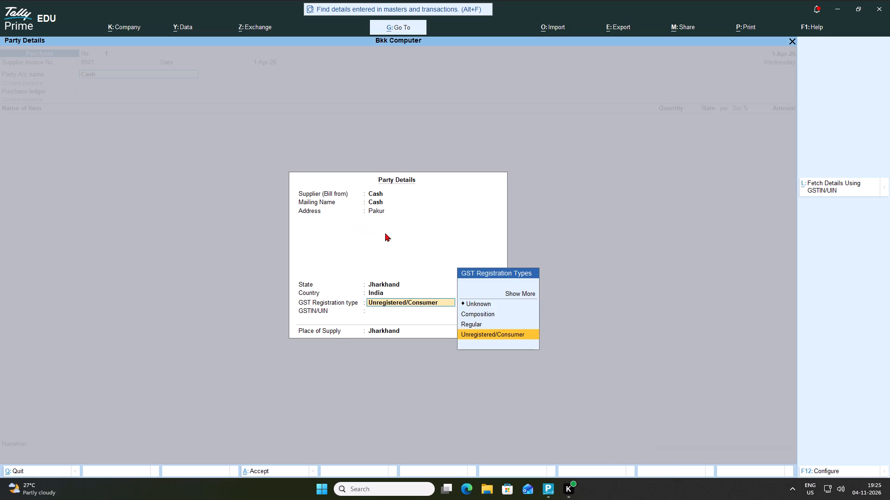
Set the party's GST registration type to Regular, leave the GSTIN/UIN blank, and keep Jharkhand as the place of supply.
click(472, 324)
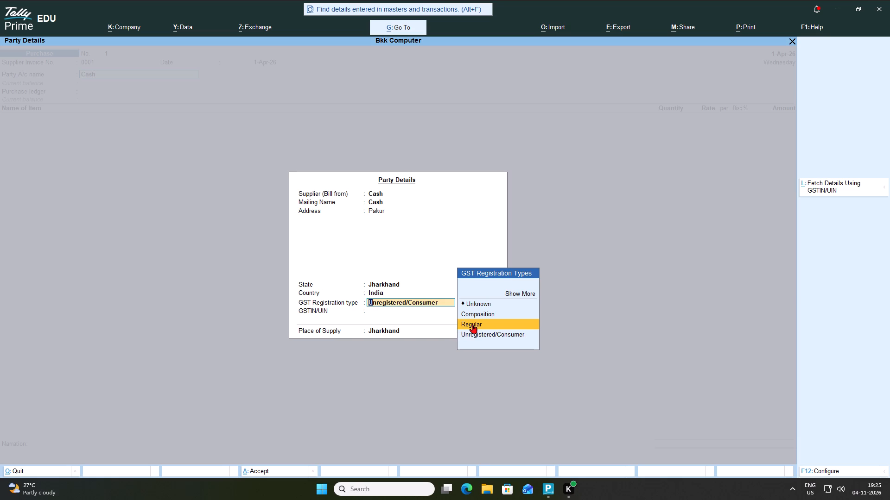
click(472, 324)
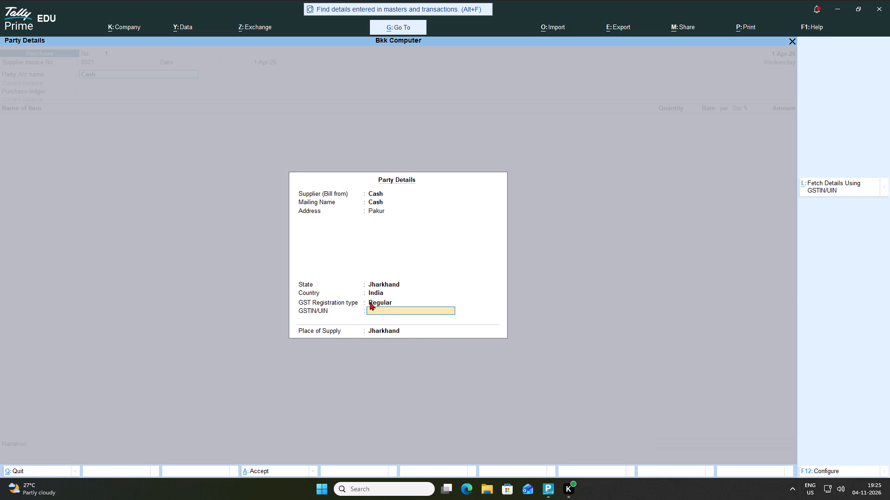
click(377, 304)
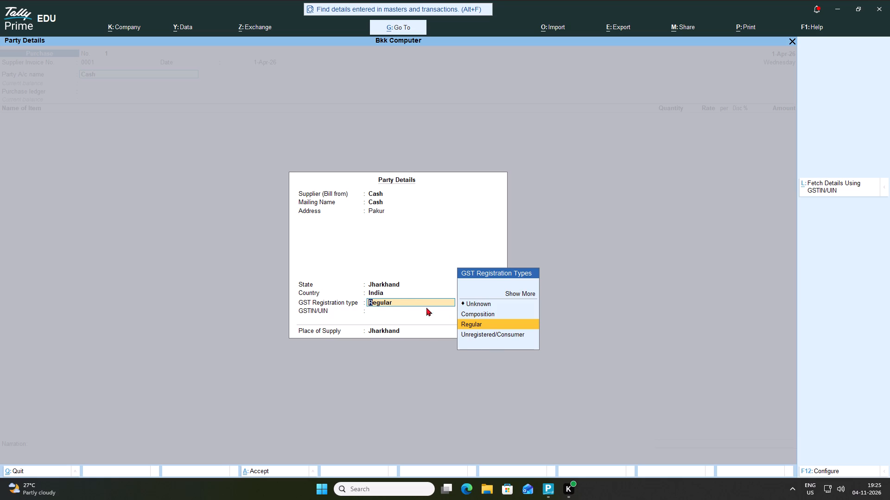
click(470, 325)
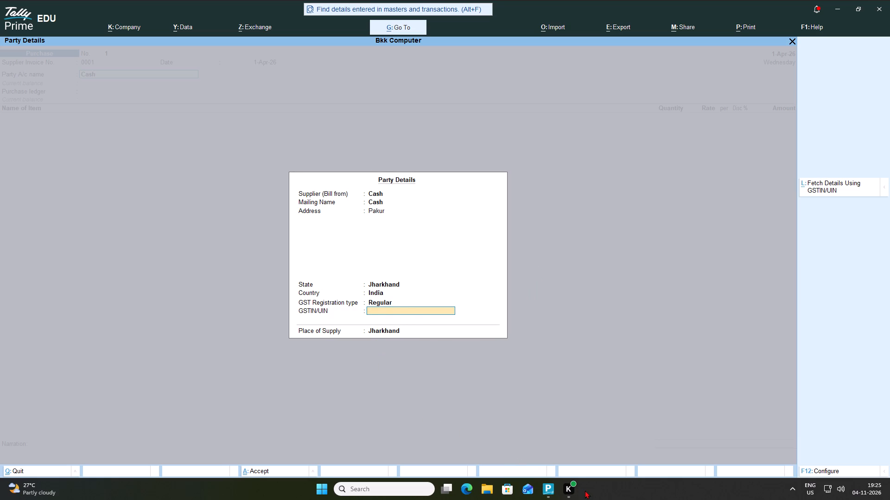
key(Return)
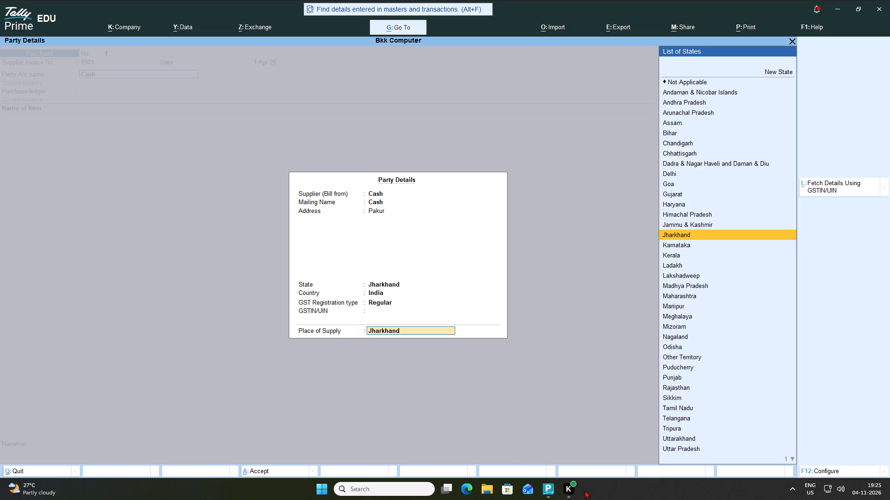
key(Return)
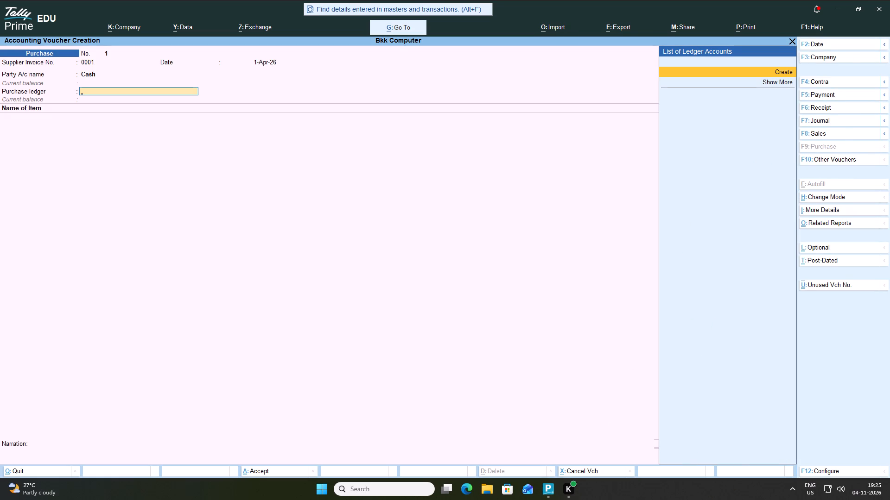
Start a new ledger for the voucher's purchase ledger and place it under the Purchase Accounts group.
key(alt+c)
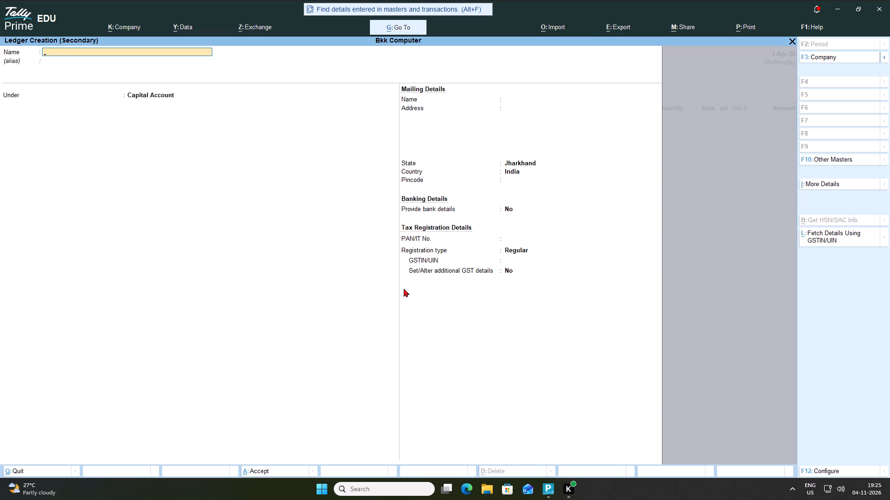
key(p)
key(Return)
key(Return)
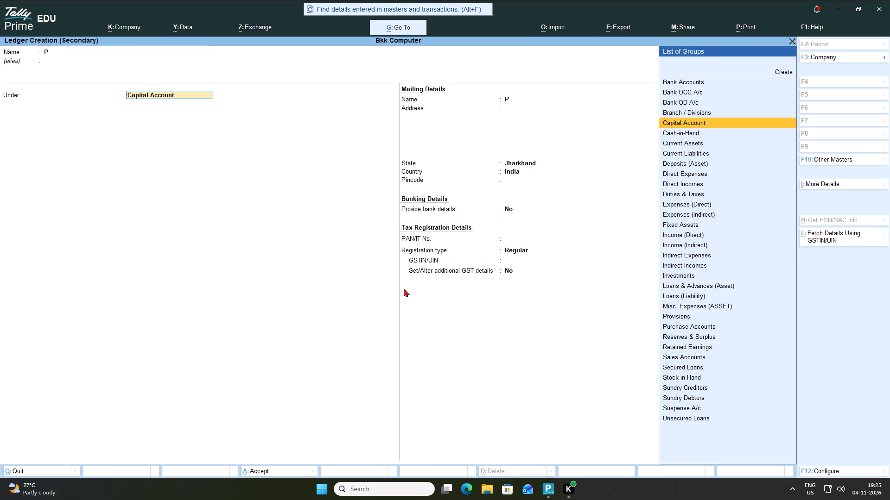
text(pu)
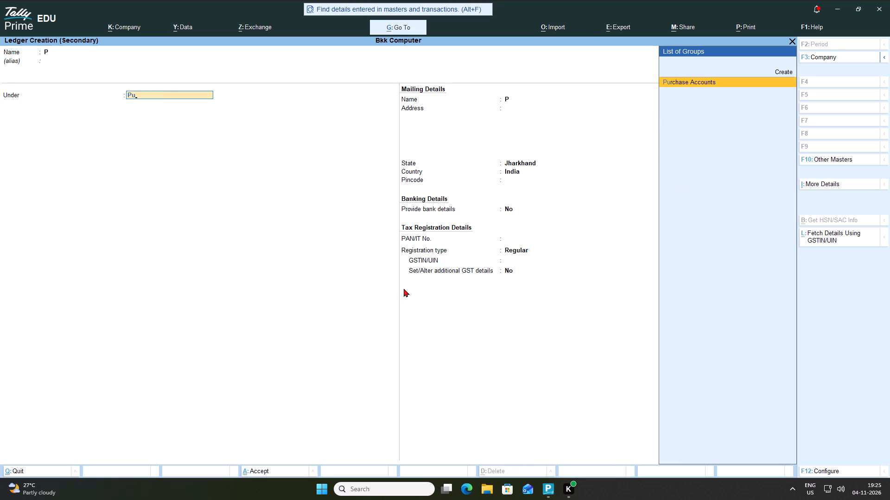
key(Return)
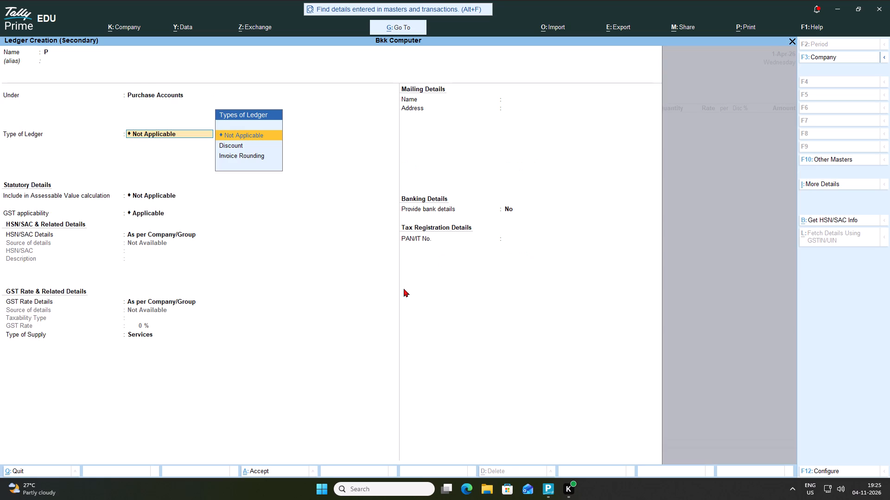
Name the new ledger Purchase A/c, leave its alias blank, and keep it under Purchase Accounts.
key(BackSpace)
key(BackSpace)
key(BackSpace)
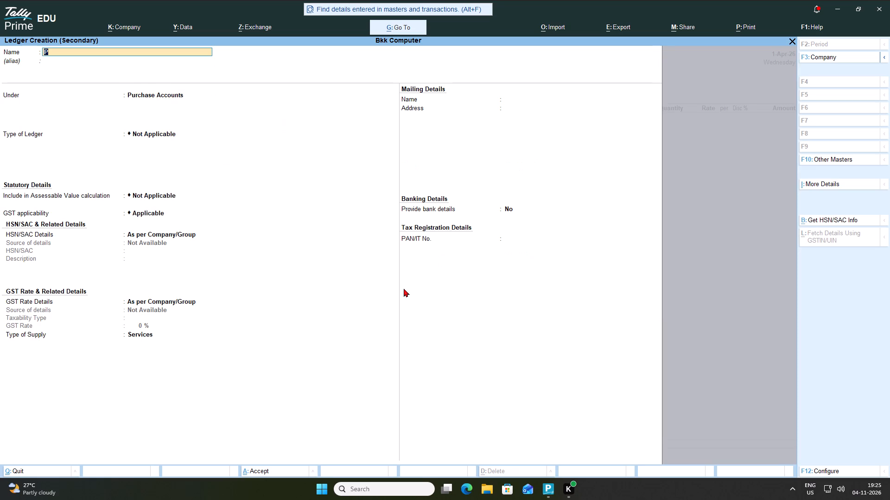
key(u)
key(r)
key(c)
text(hase)
key(BackSpace)
key(BackSpace)
key(BackSpace)
key(BackSpace)
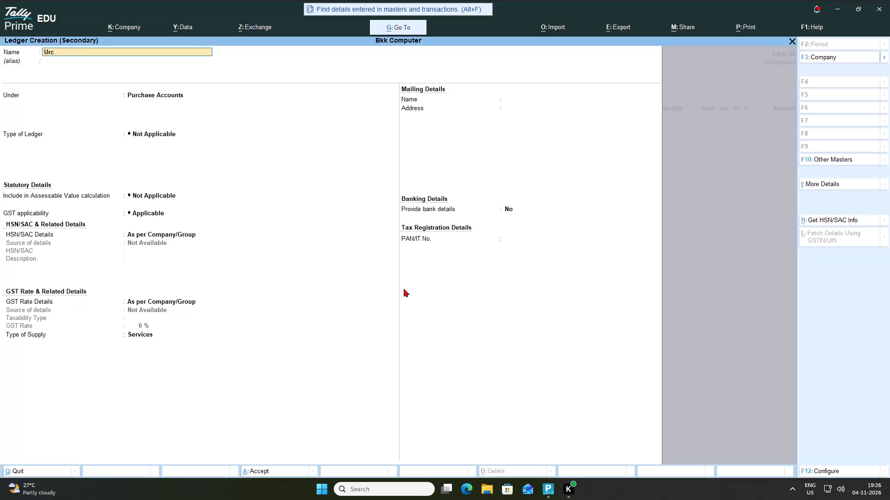
key(BackSpace)
key(BackSpace)
key(BackSpace)
key(p)
key(u)
key(r)
text(chas)
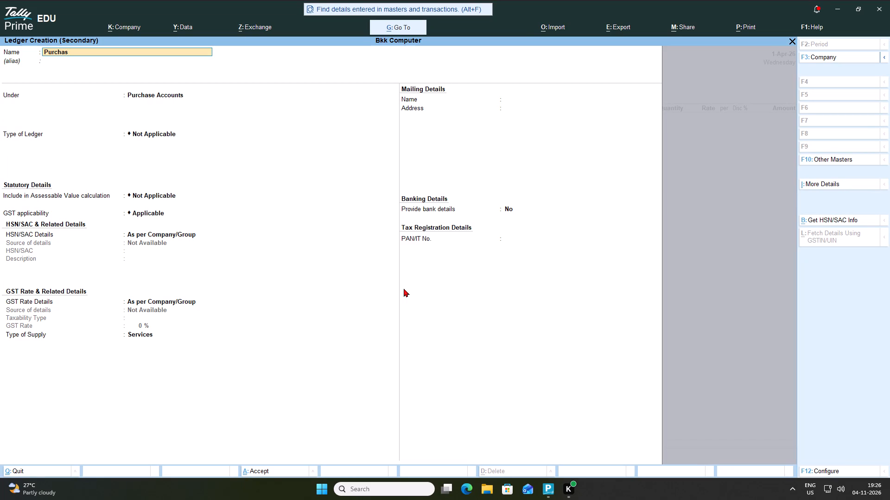
text(e)
key(space)
key(a)
text(cc)
key(BackSpace)
key(BackSpace)
key(slash)
key(c)
key(Return)
key(Return)
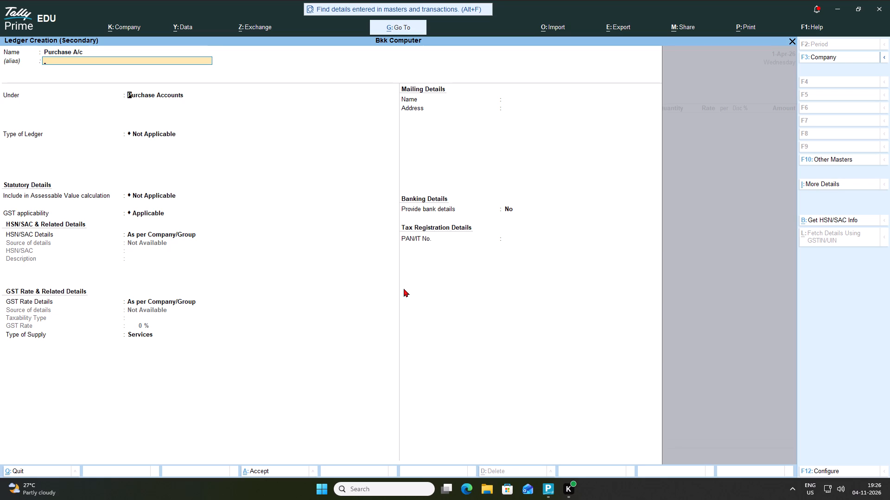
key(Return)
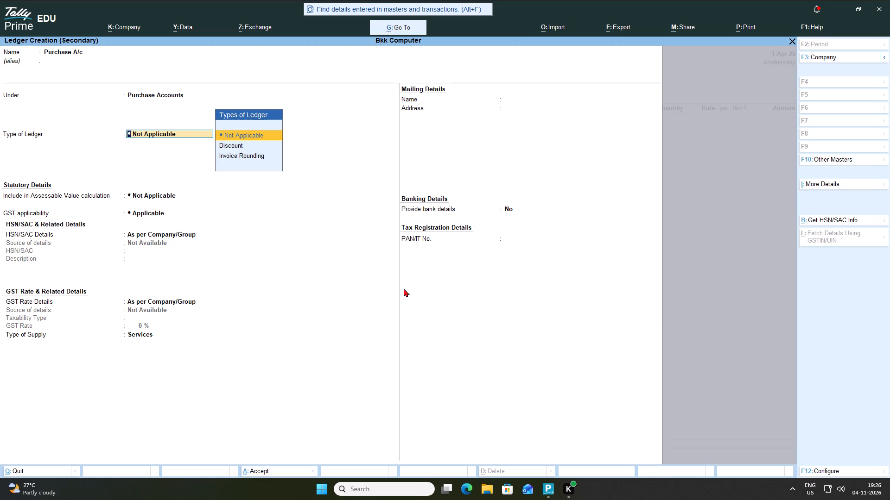
Set the ledger's type of supply to Goods, keep its other statutory defaults and No for bank details, and save it.
key(Return)
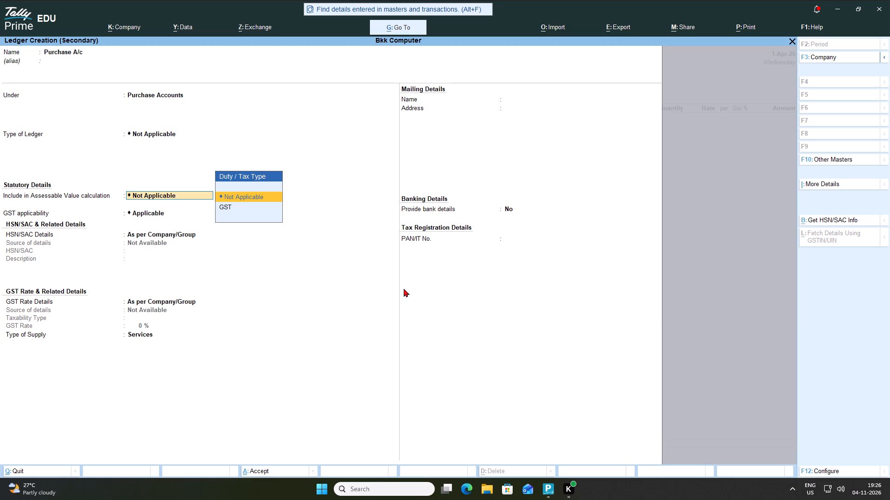
key(Return)
key(Return)
key(Return)
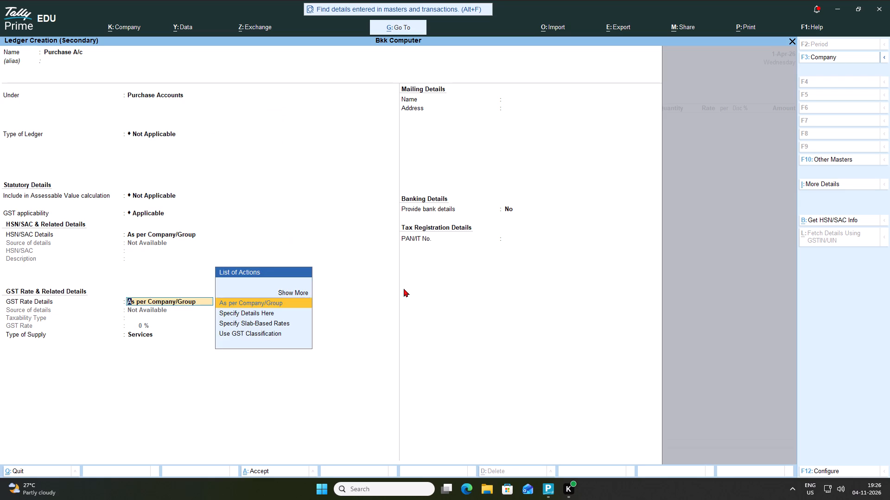
key(Return)
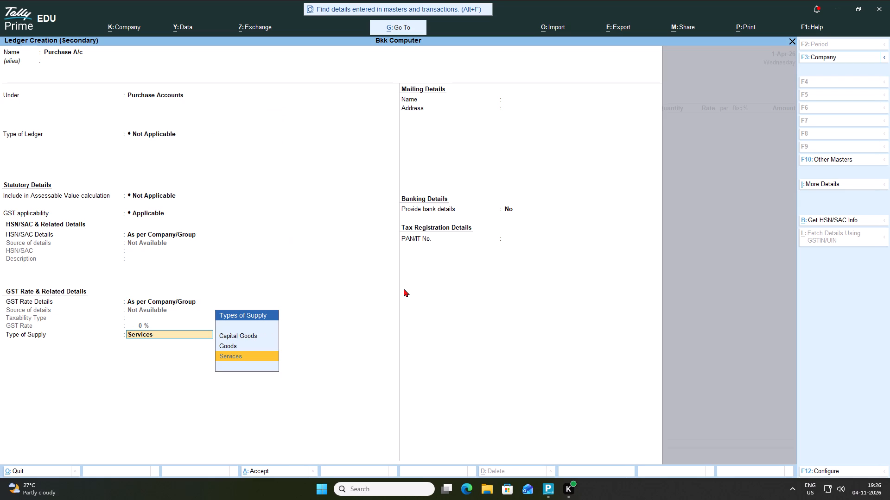
key(Up)
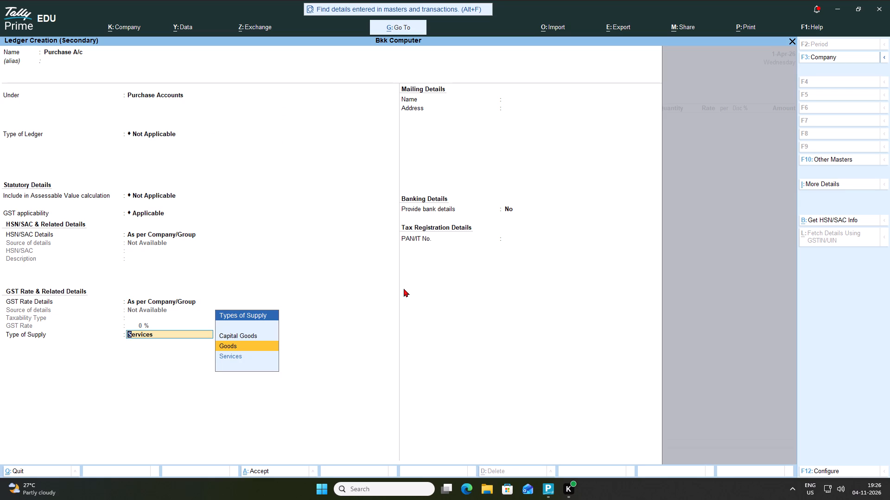
key(Return)
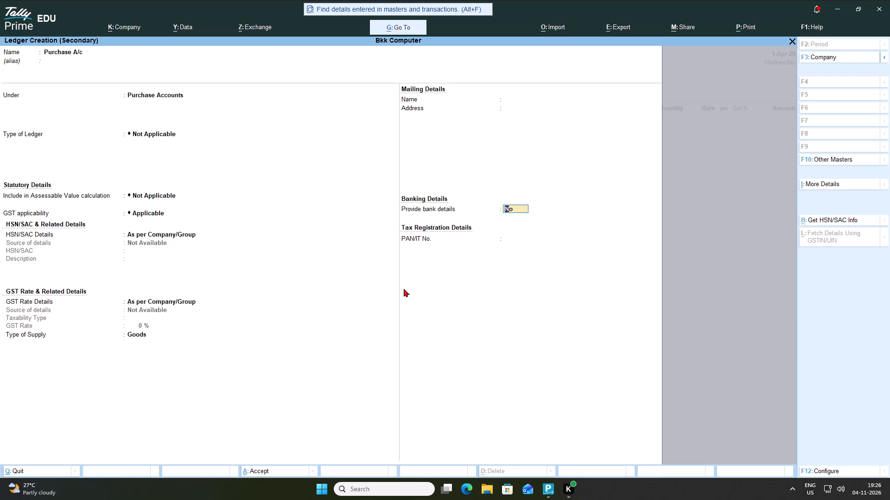
key(Return)
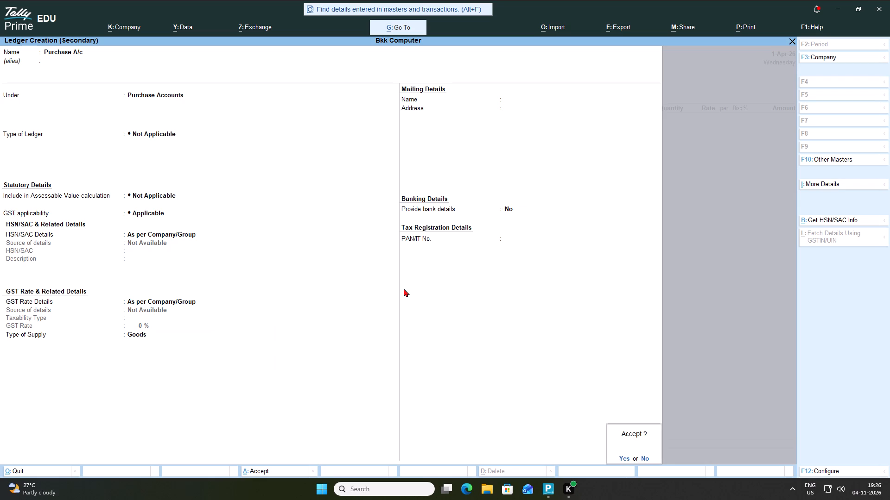
key(Return)
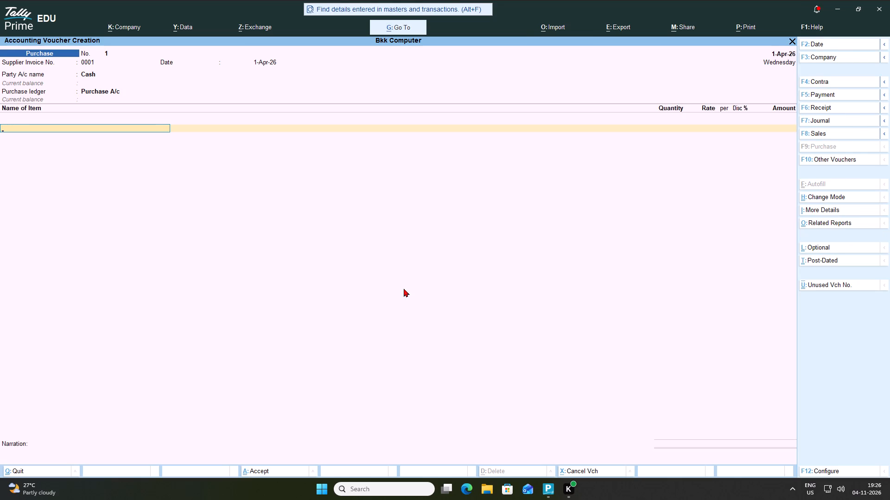
Start a new stock item for the voucher's first item line, name it Mous, and leave its alias blank.
key(alt+c)
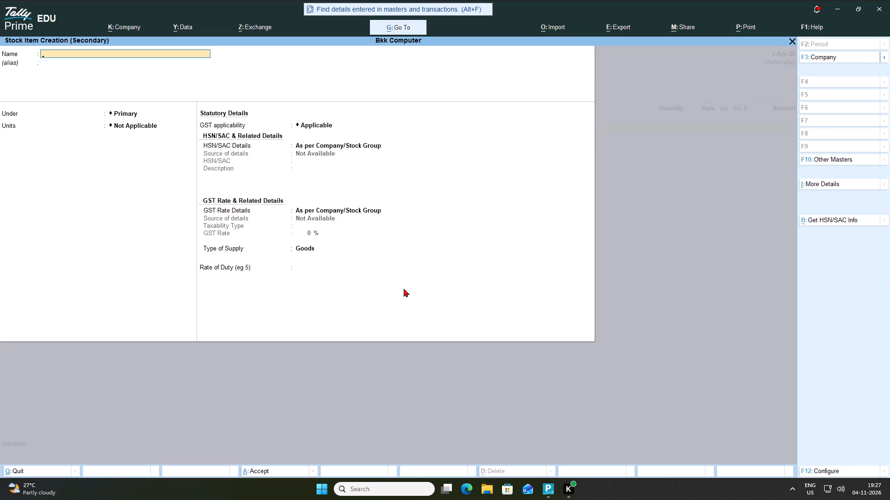
key(m)
key(o)
text(us)
key(Return)
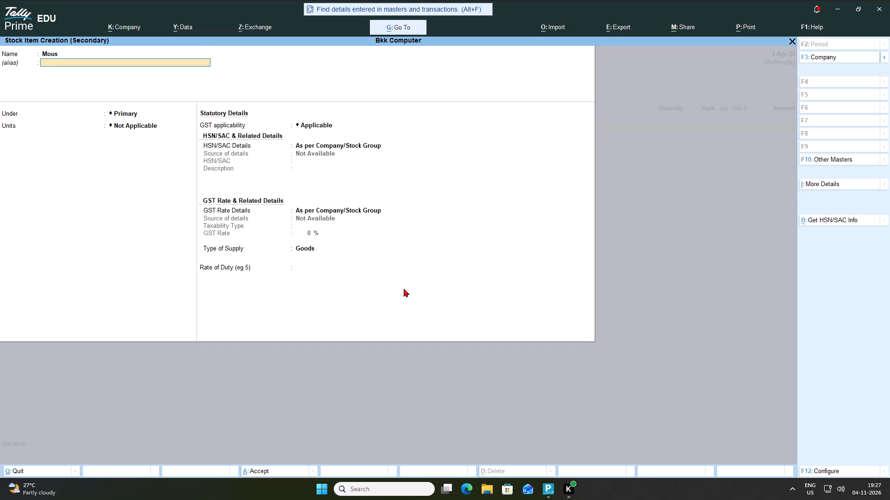
key(BackSpace)
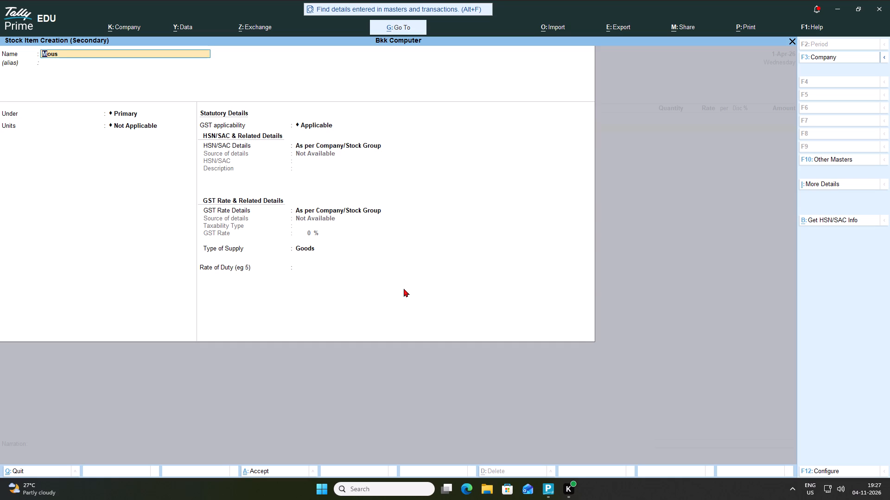
key(Return)
key(Return)
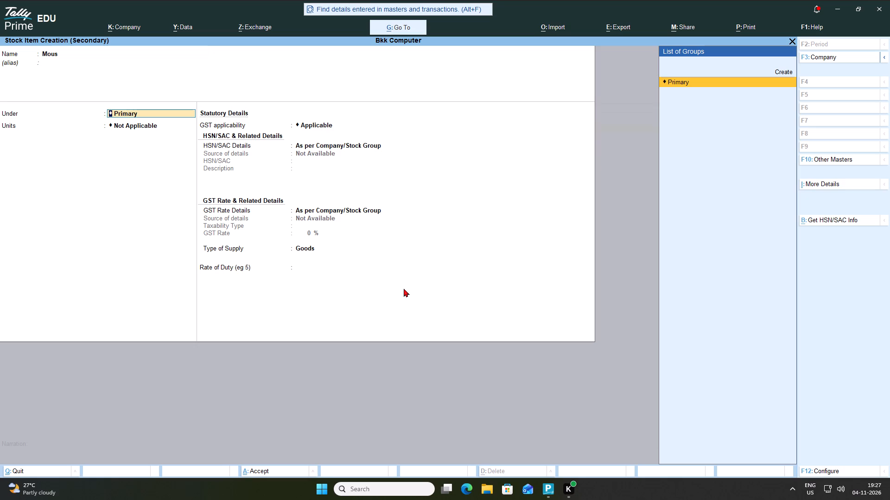
Create a new stock group named Computer Part under Primary for the item, leaving the alias blank, and save it.
key(alt+c)
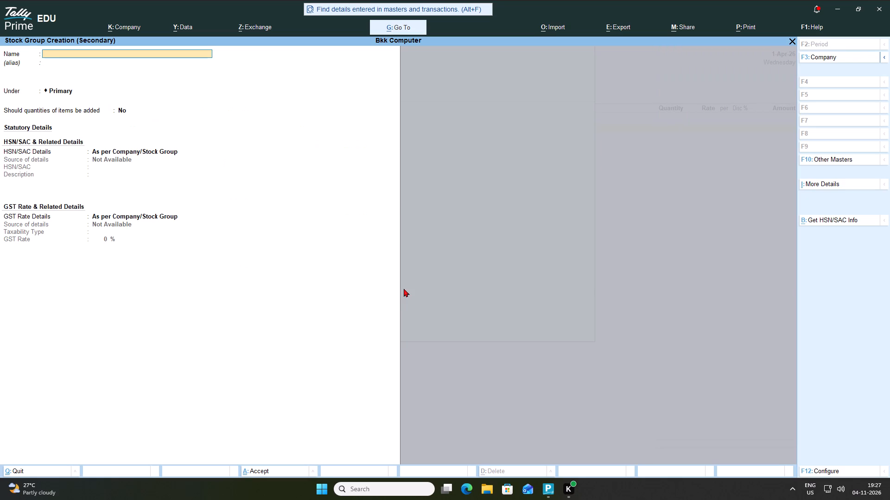
text(com)
key(p)
key(u)
key(t)
text(er)
key(space)
text(pa)
text(rt)
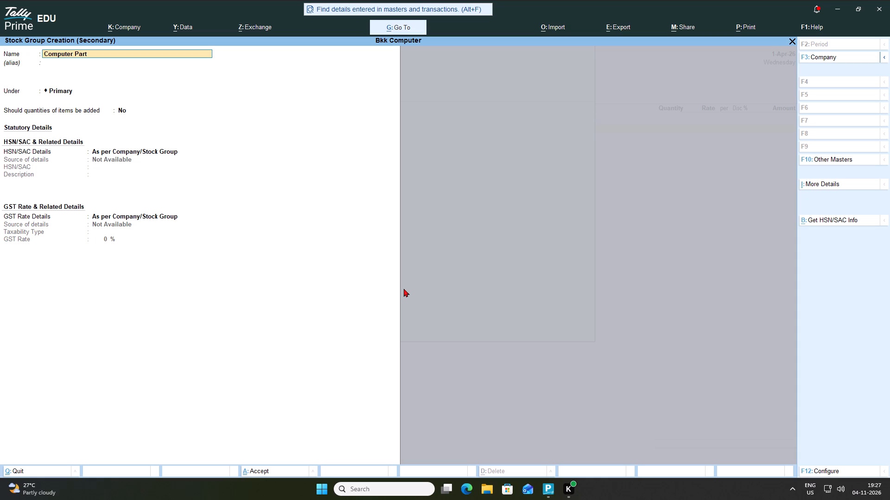
key(Return)
key(Return)
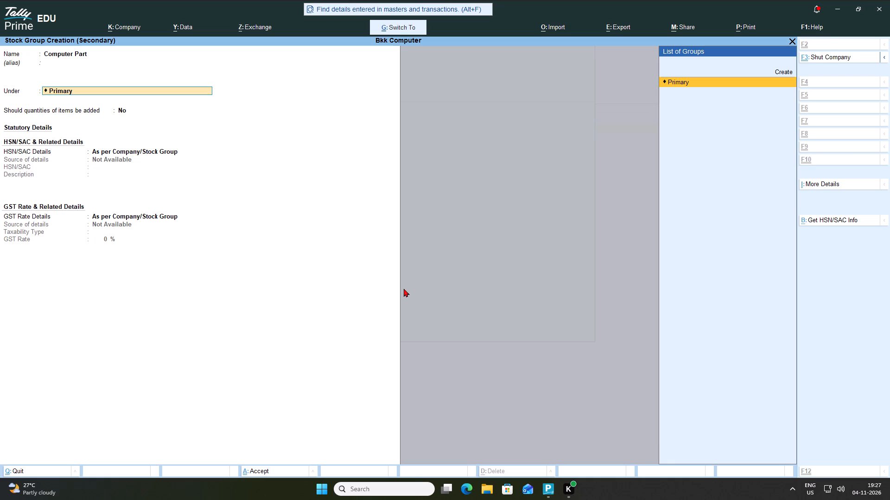
key(ctrl+a)
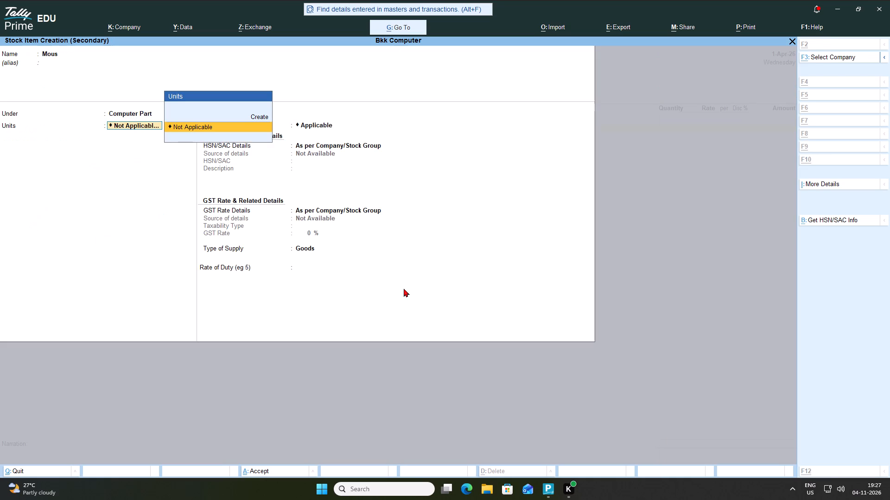
Start a new simple unit for the item with symbol pse, no formal name, and Unit Quantity Code PCS-PIECES.
key(alt+c)
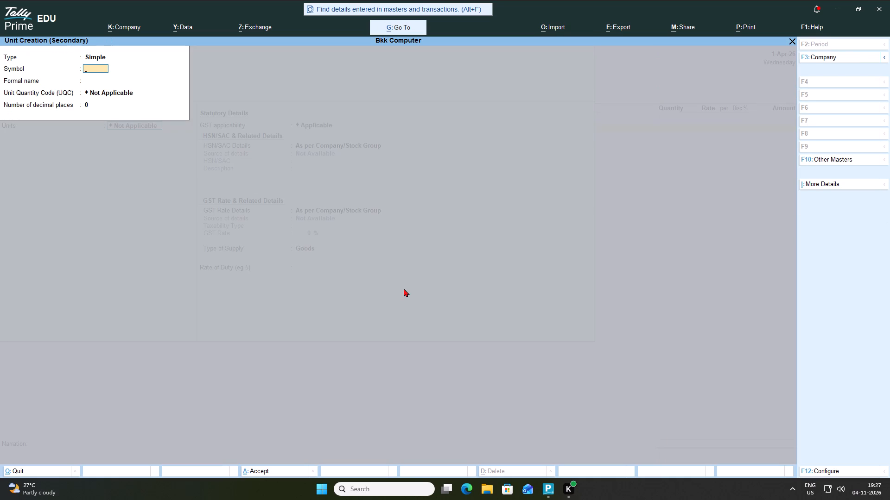
key(bracketleft)
key(BackSpace)
text(ps)
key(e)
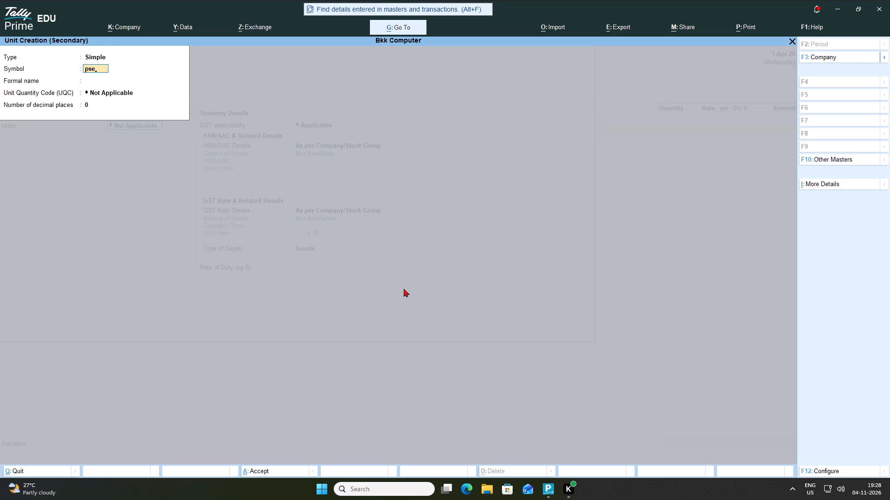
key(Return)
key(Return)
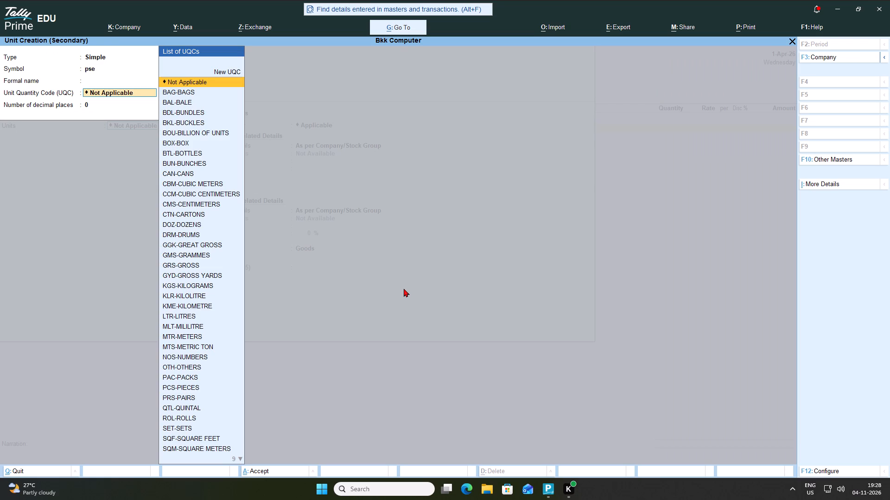
text(ps)
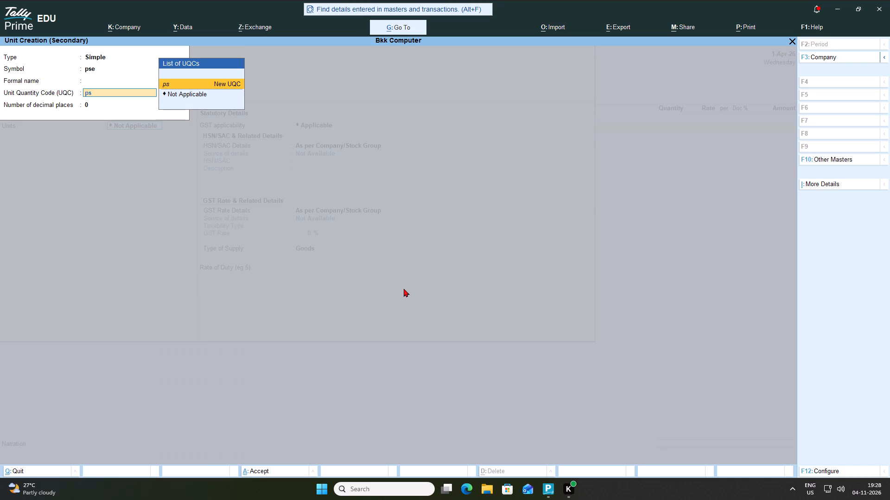
key(BackSpace)
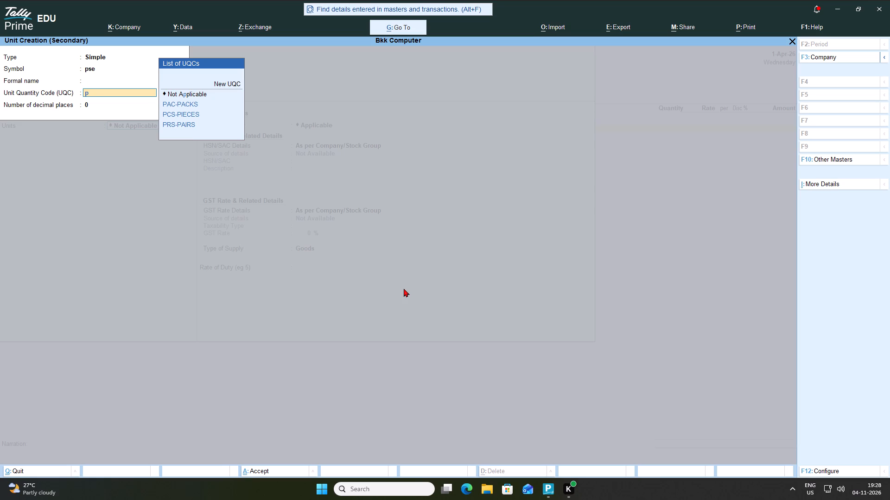
key(Down)
key(Down)
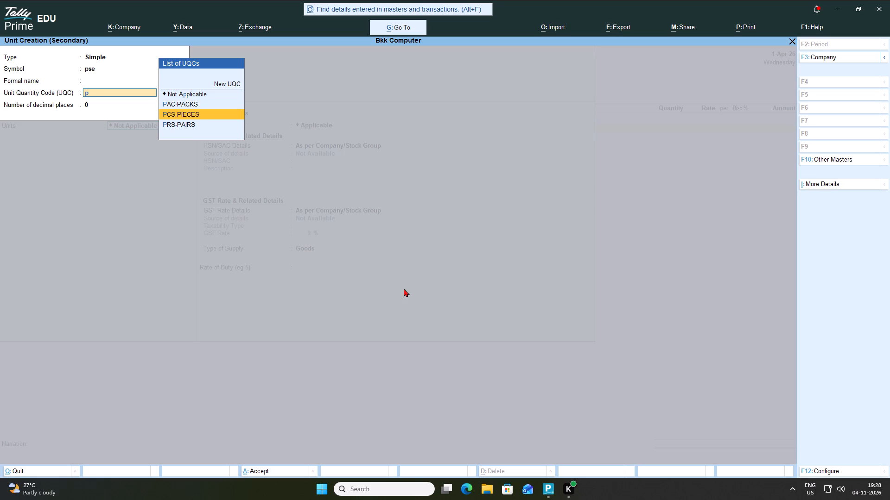
key(Return)
Change the new unit's symbol to pcs, keep type Simple, PCS-PIECES and 0 decimal places, and save the unit.
key(Up)
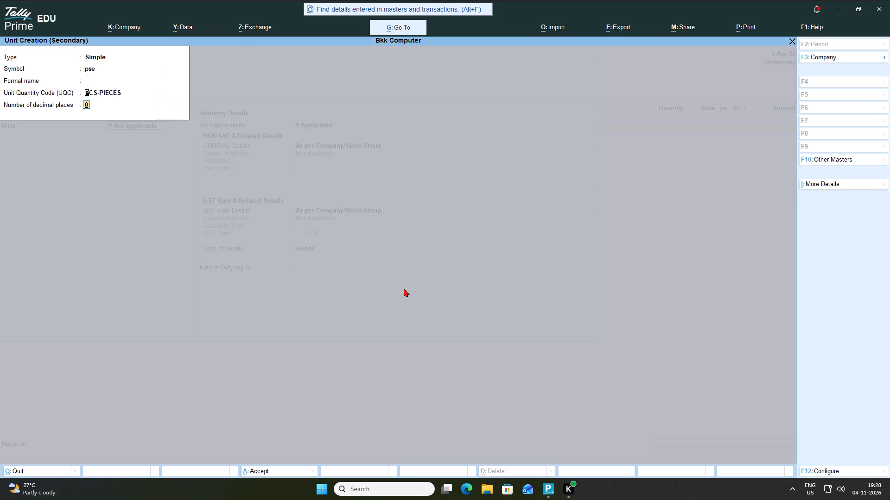
key(Up)
key(Up)
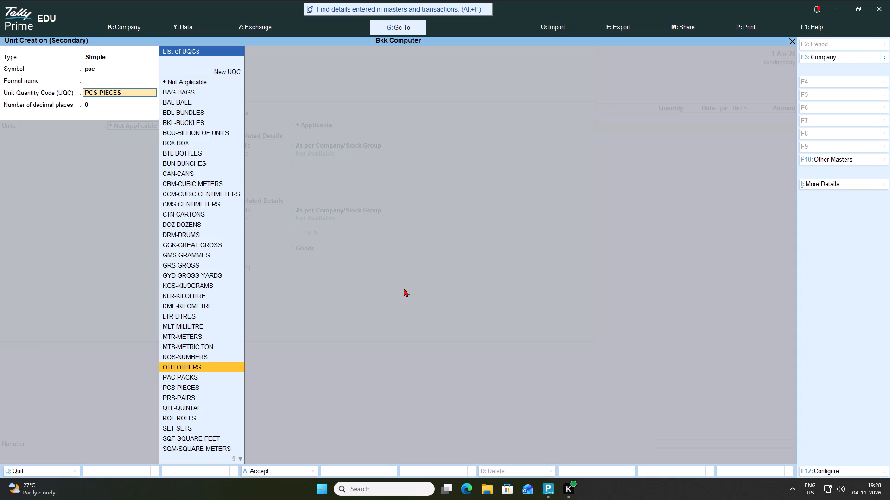
key(BackSpace)
key(BackSpace)
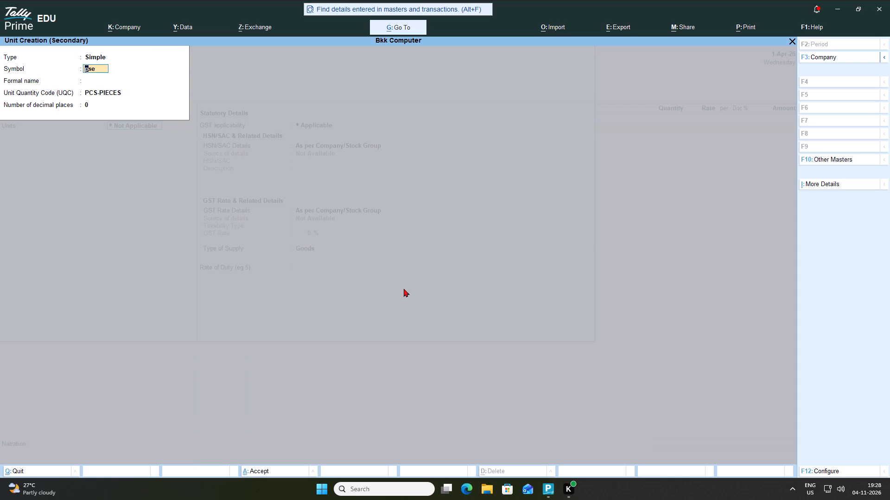
key(BackSpace)
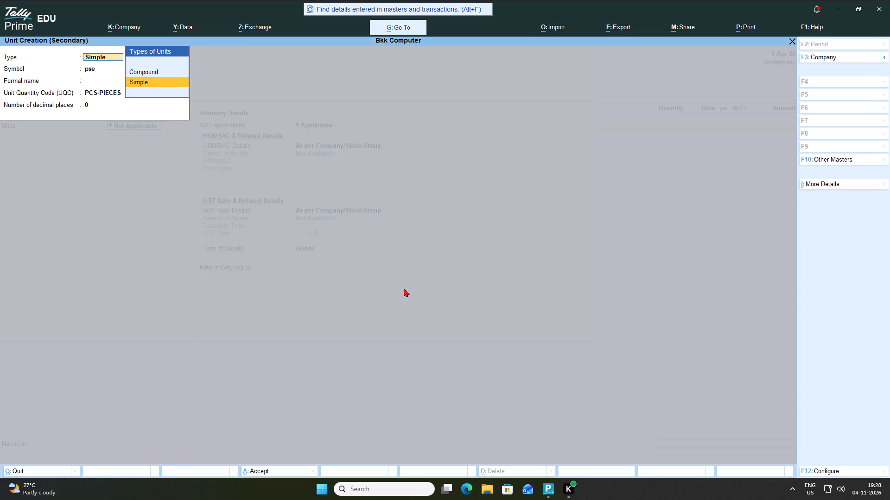
key(Return)
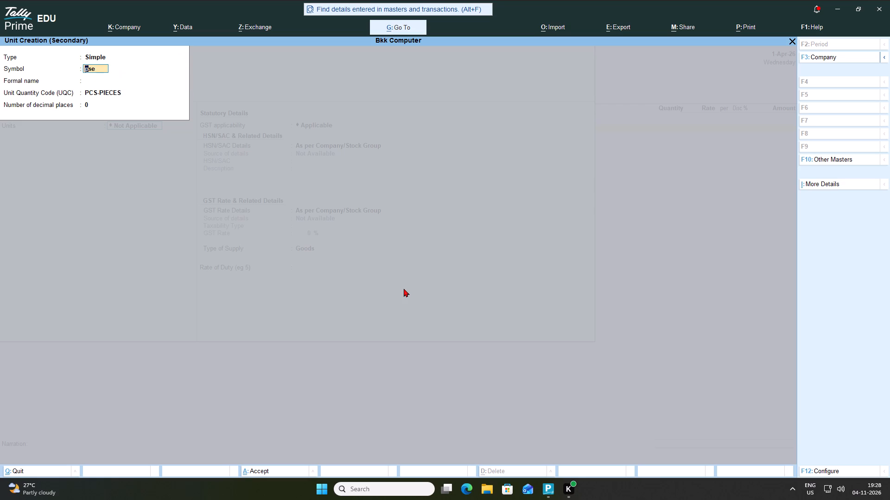
key(p)
text(cs)
key(Return)
key(Return)
key(Return)
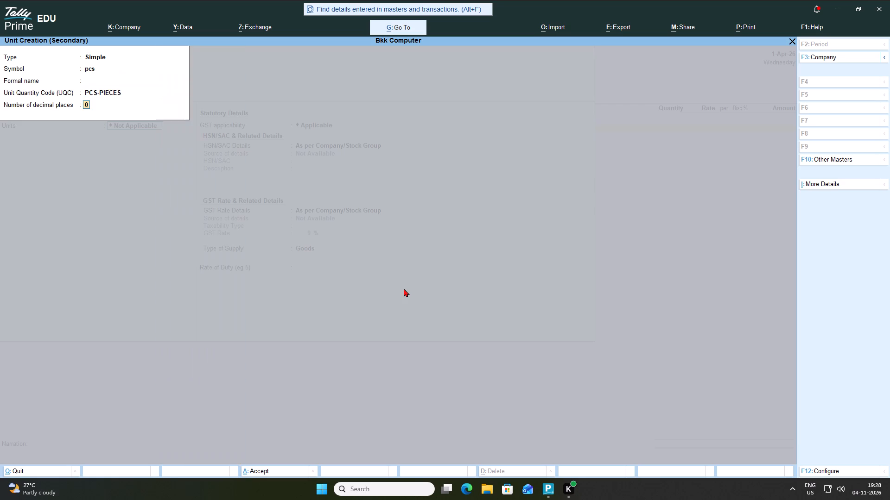
key(Return)
key(Return)
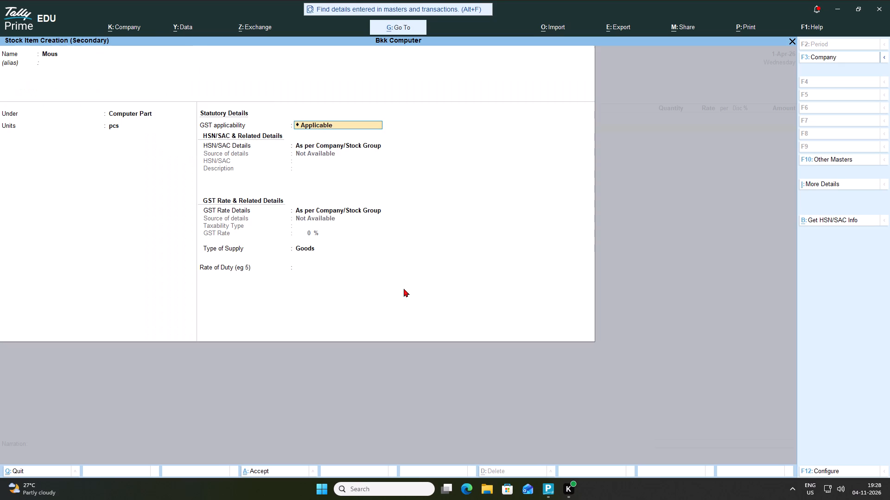
Keep GST applicability as Applicable for Mous, specify its HSN/SAC details here with new code 1234, and leave the description blank.
key(Return)
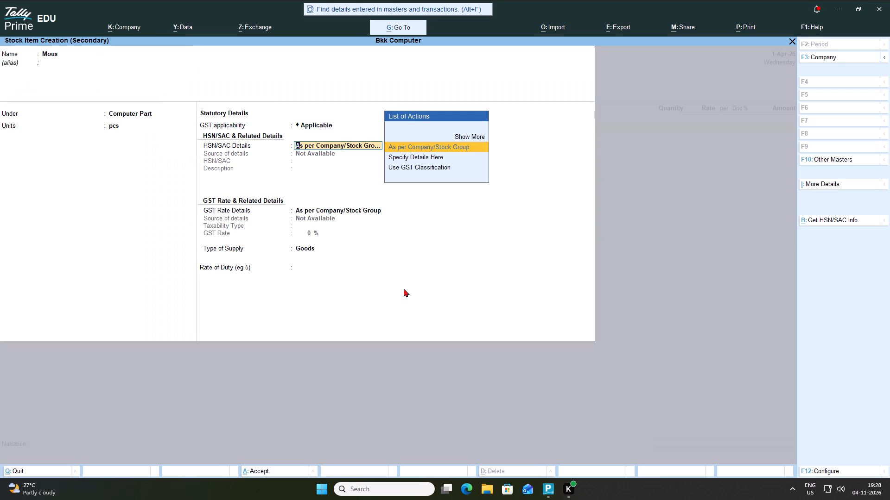
key(Down)
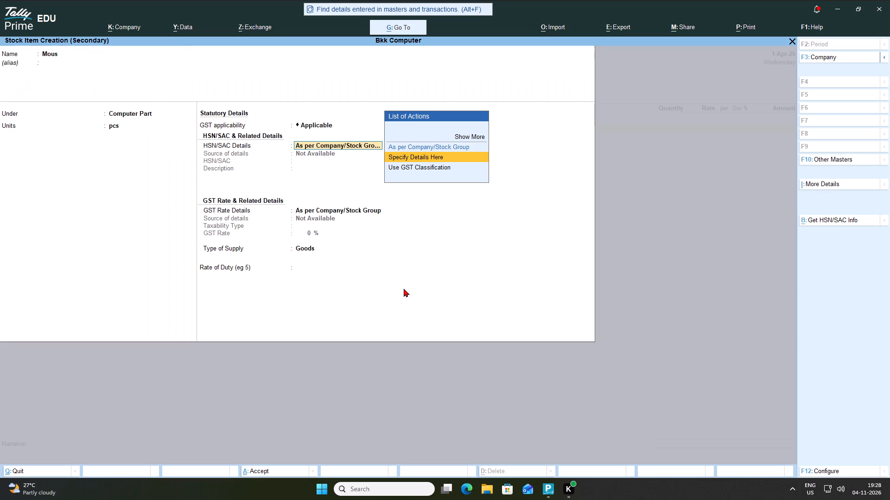
key(Return)
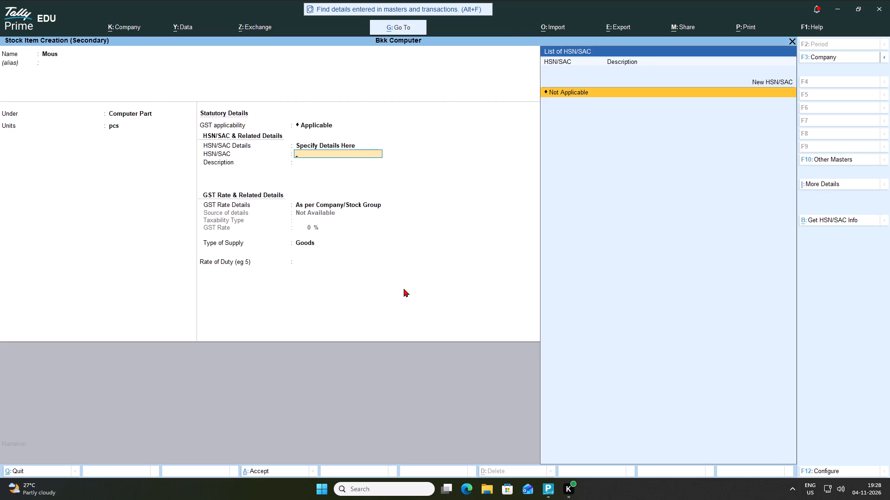
text(00)
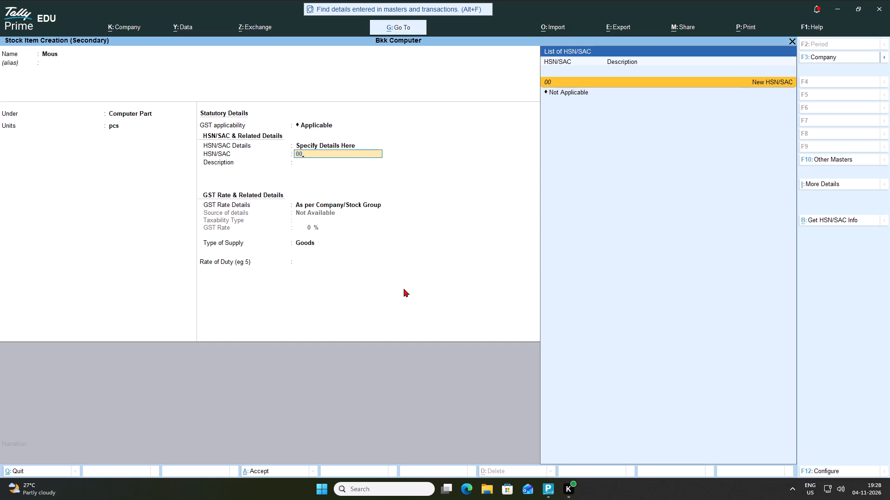
key(BackSpace)
key(BackSpace)
text(1234)
key(Return)
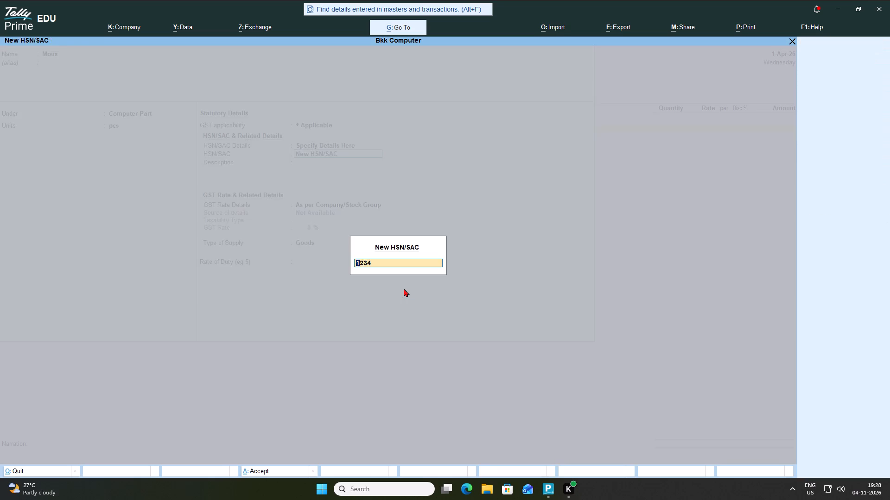
key(Return)
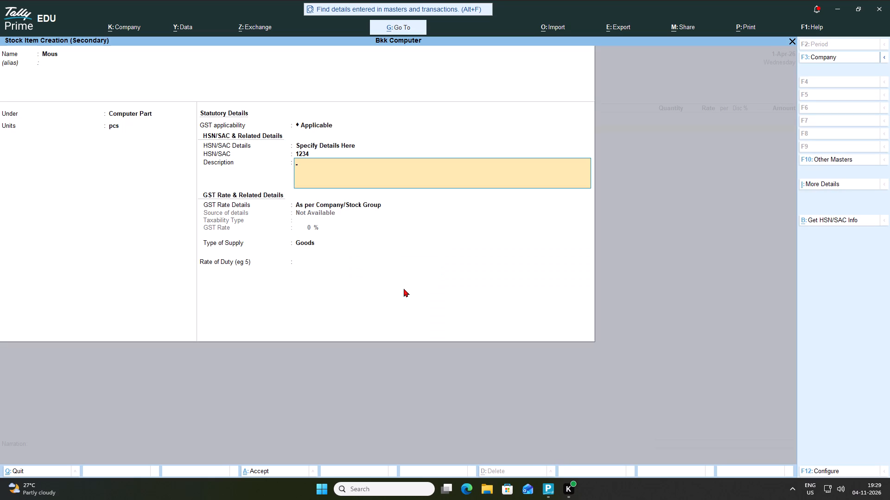
key(Return)
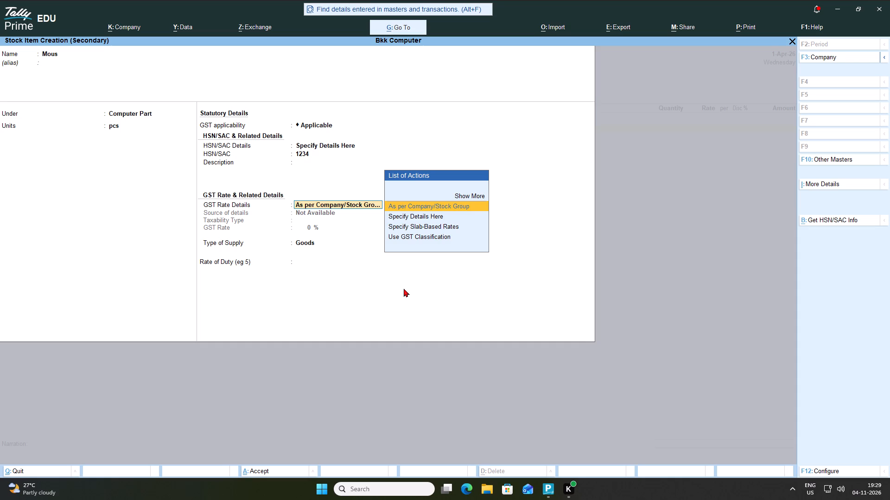
Specify the item's GST rate details here as Taxable at 18%, keep supply type Goods, leave rate of duty blank, and save the item.
key(Down)
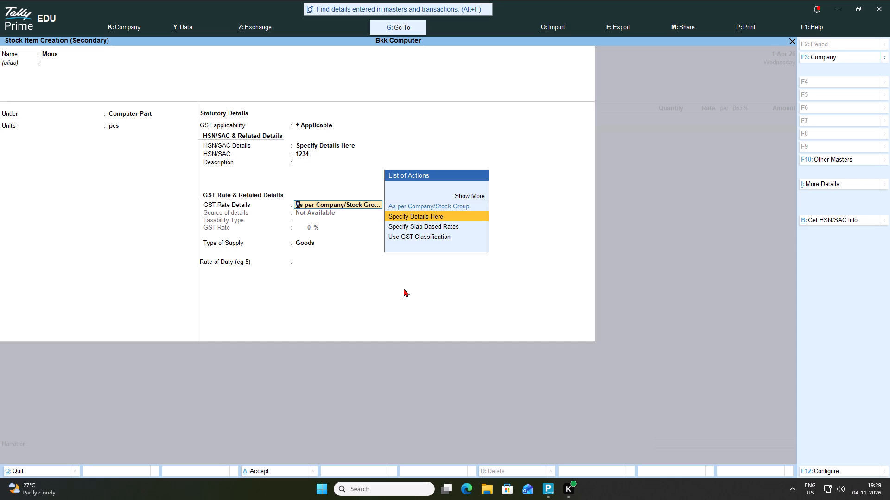
key(Return)
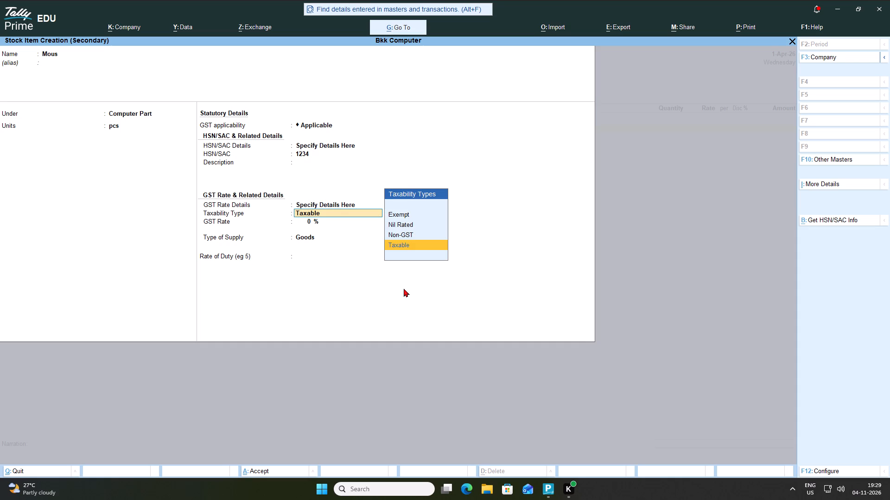
key(Return)
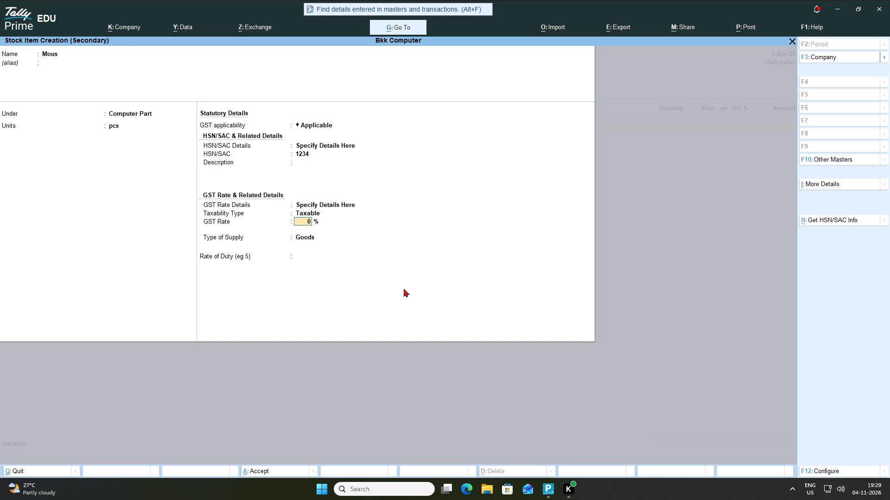
text(18)
key(Return)
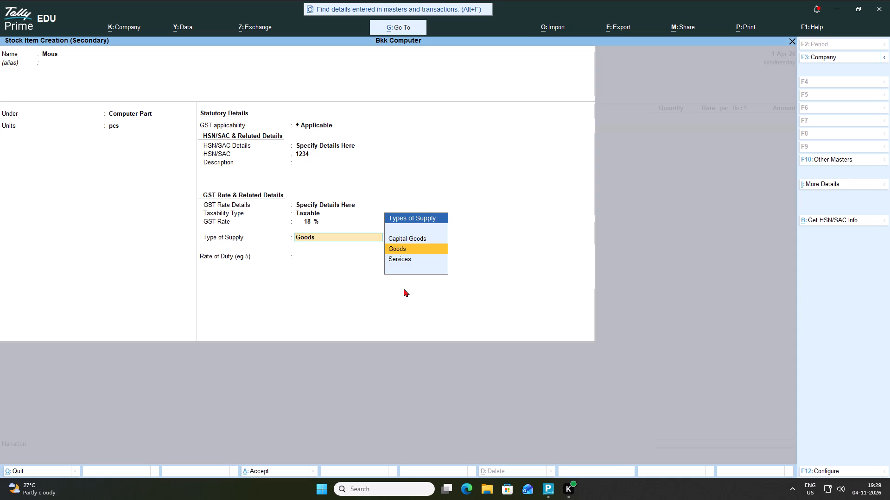
key(Return)
key(Return)
key(Return)
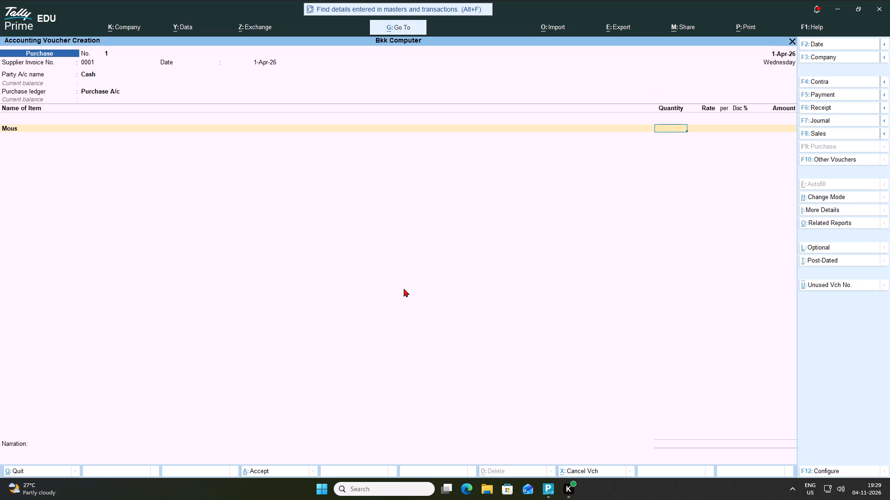
Enter a quantity of 50 pcs and a rate of 100 for the Mous line of the purchase voucher.
key(5)
key(0)
key(Return)
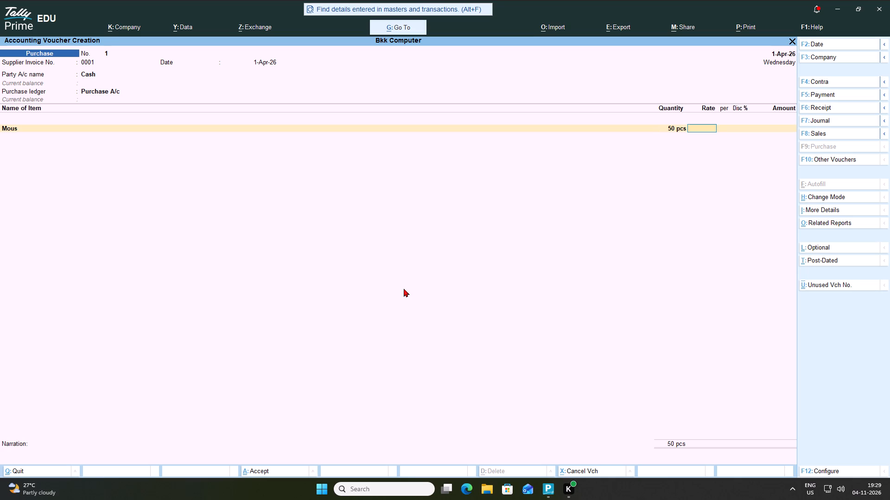
text(100)
key(Return)
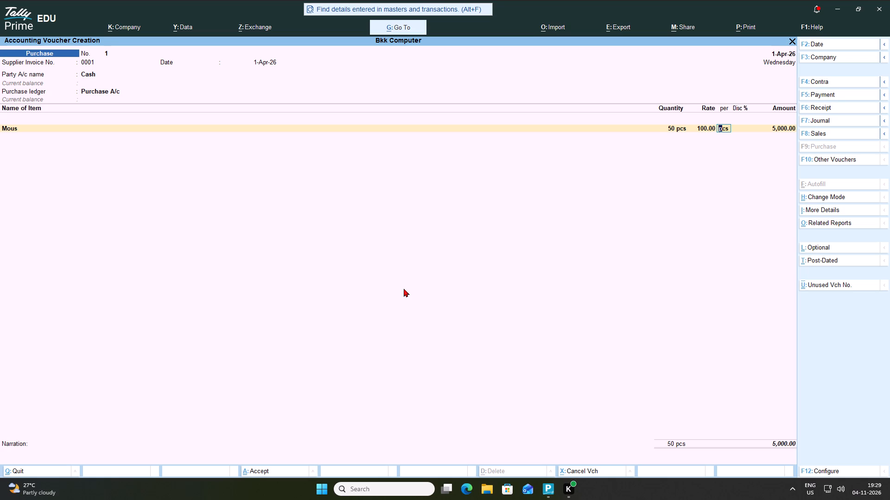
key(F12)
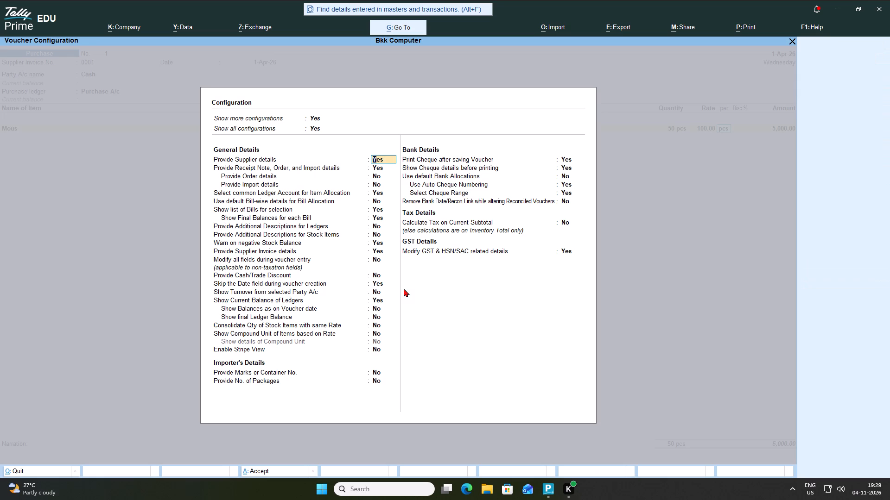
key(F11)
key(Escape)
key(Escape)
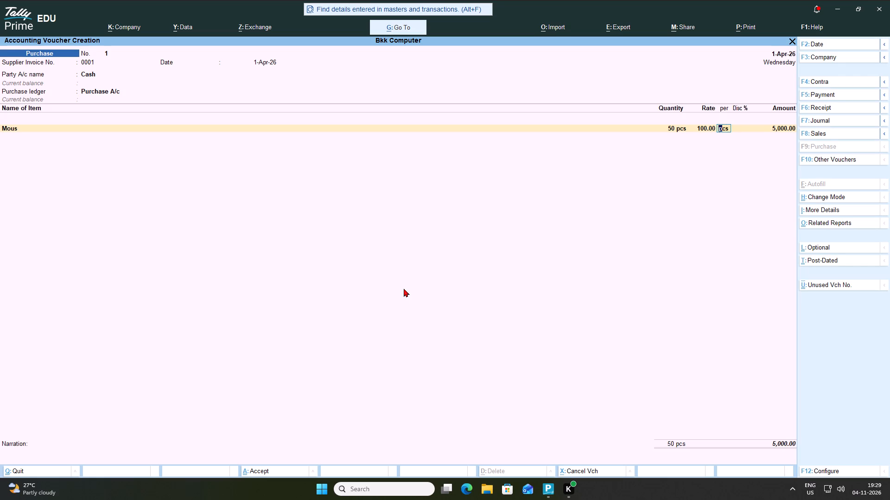
Show all features of the company, keep the invoice discount column enabled with discount format Amount, and save the company features.
key(F11)
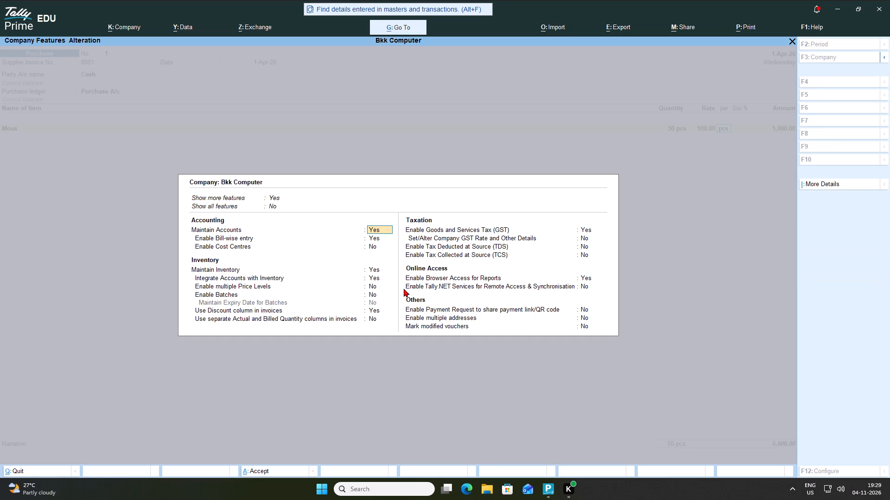
click(274, 203)
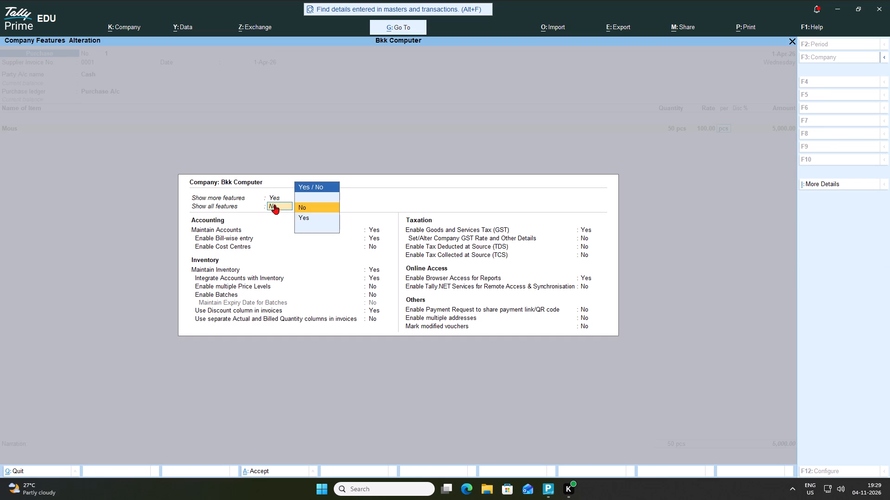
click(309, 218)
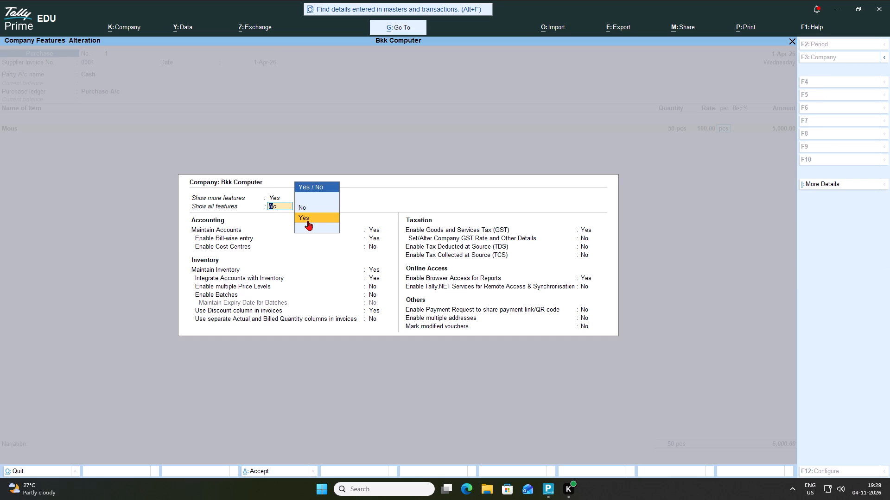
key(Return)
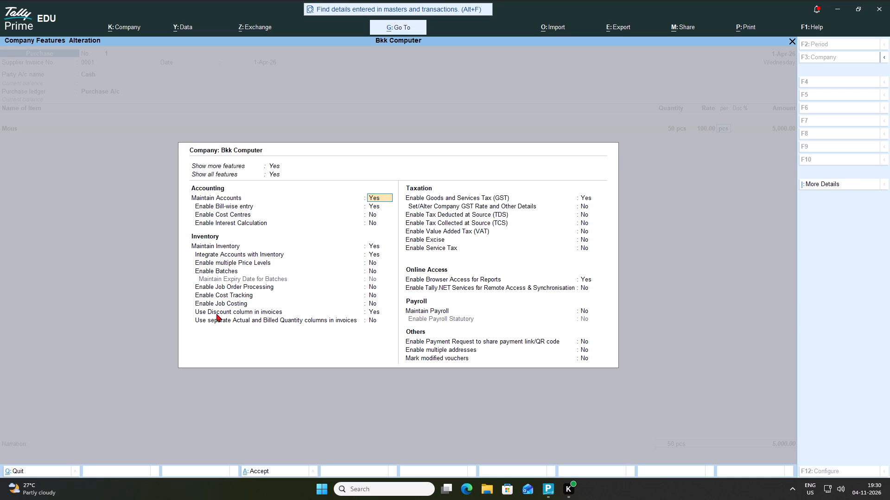
click(374, 313)
click(374, 313)
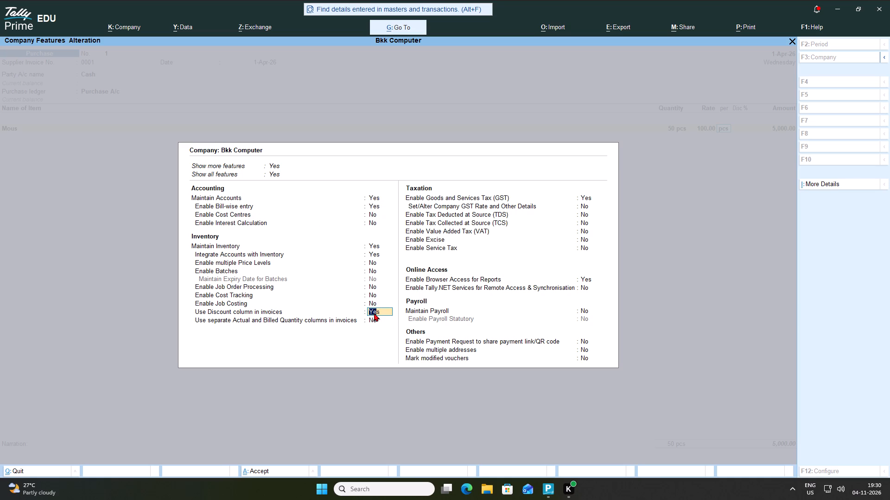
key(Return)
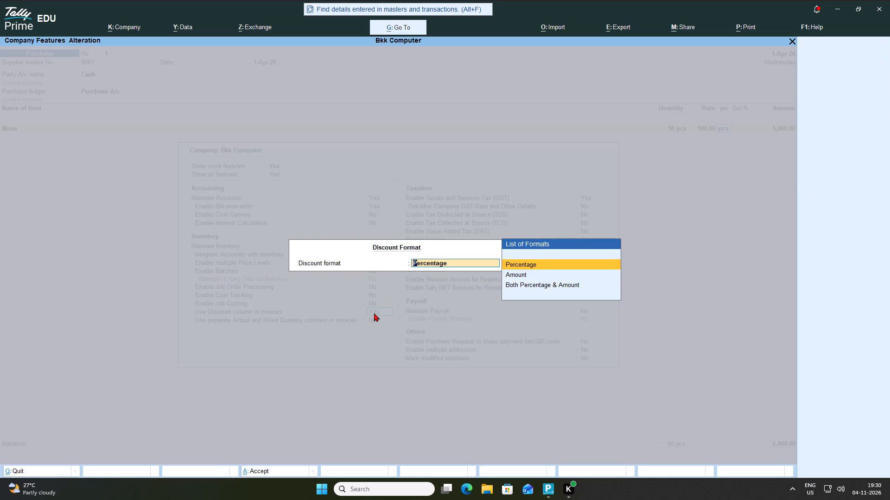
key(Down)
key(Return)
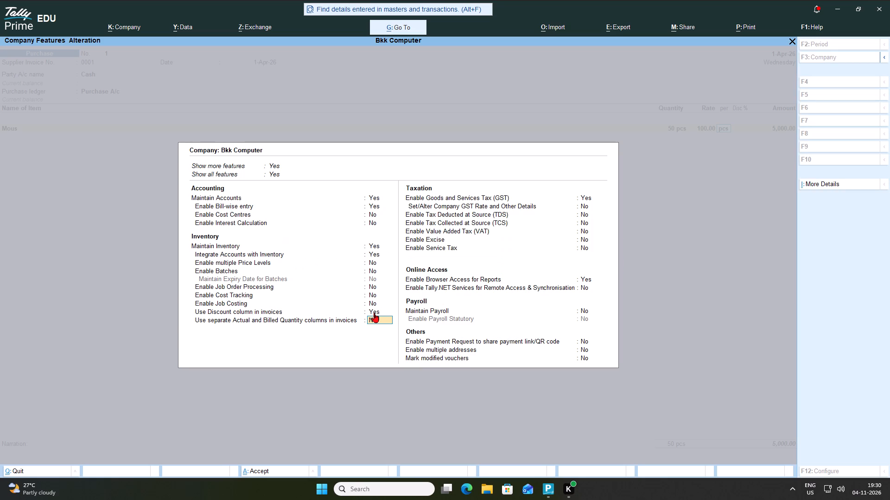
key(ctrl+a)
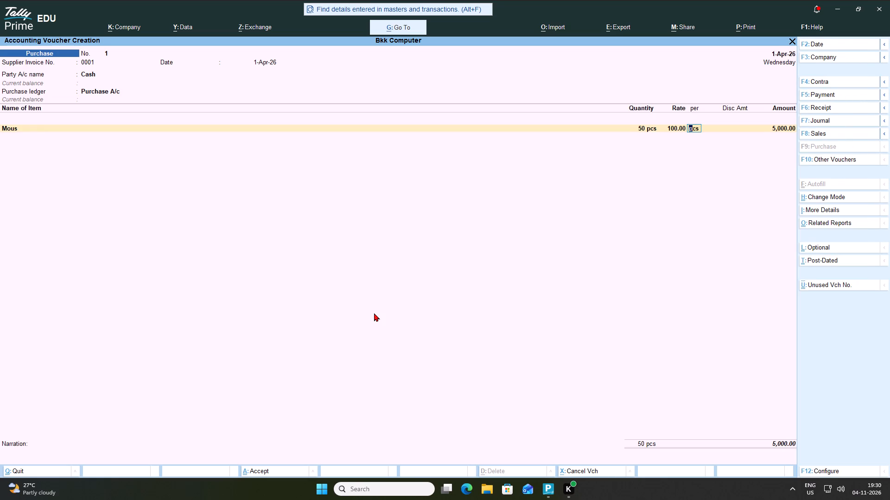
Keep pcs as the unit for the Mous line's rate.
key(Return)
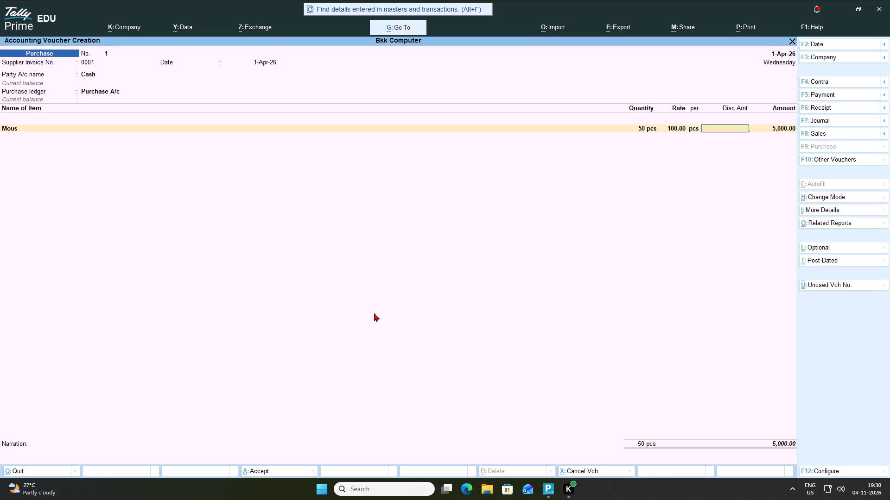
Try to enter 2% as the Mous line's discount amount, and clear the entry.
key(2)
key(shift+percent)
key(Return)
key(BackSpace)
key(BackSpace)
Set the Mous line's discount amount to 321 and accept the calculated line amount.
key(3)
text(21)
key(Return)
key(Return)
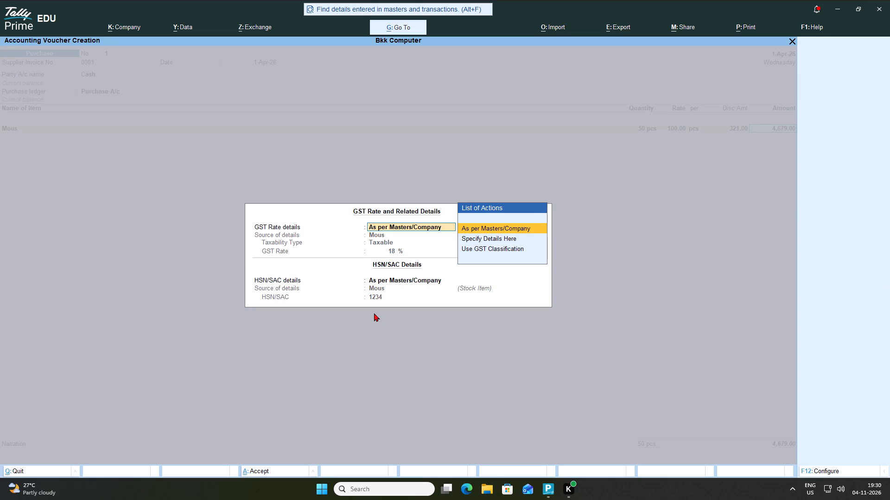
Specify the Mous line's GST details directly in the voucher as Taxable at 18%, with HSN/SAC 1234 also specified there.
key(Down)
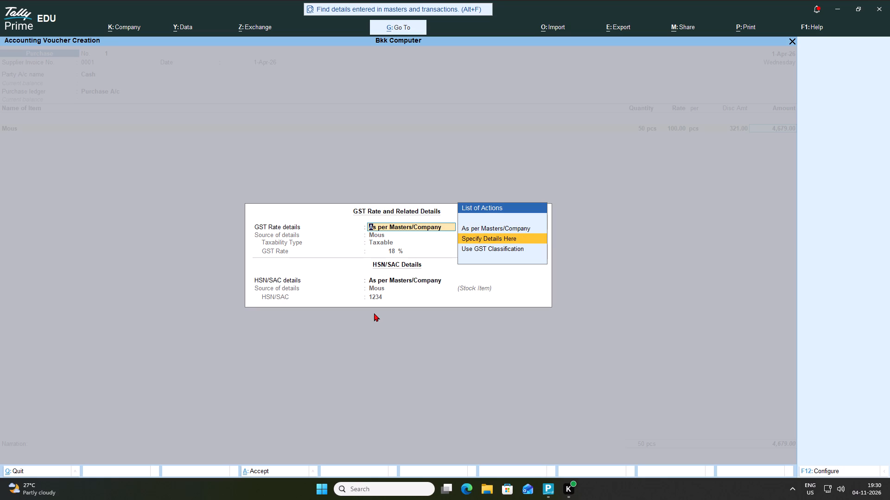
key(Return)
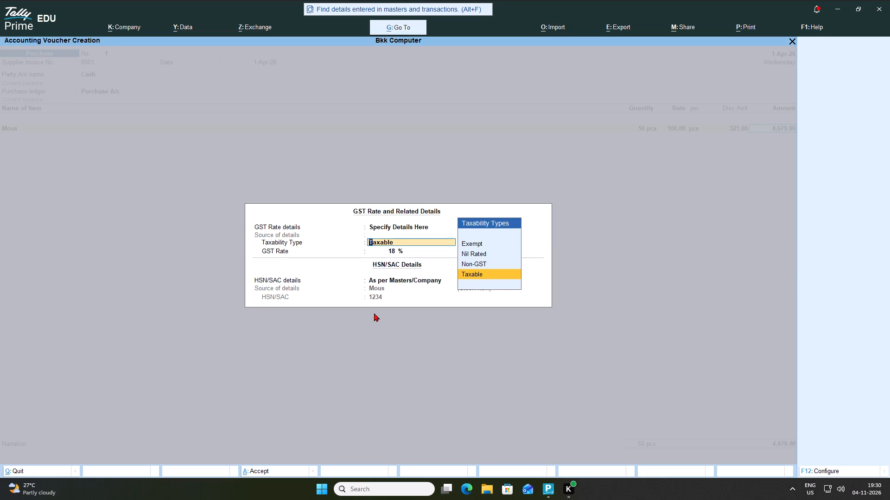
key(Return)
key(Return)
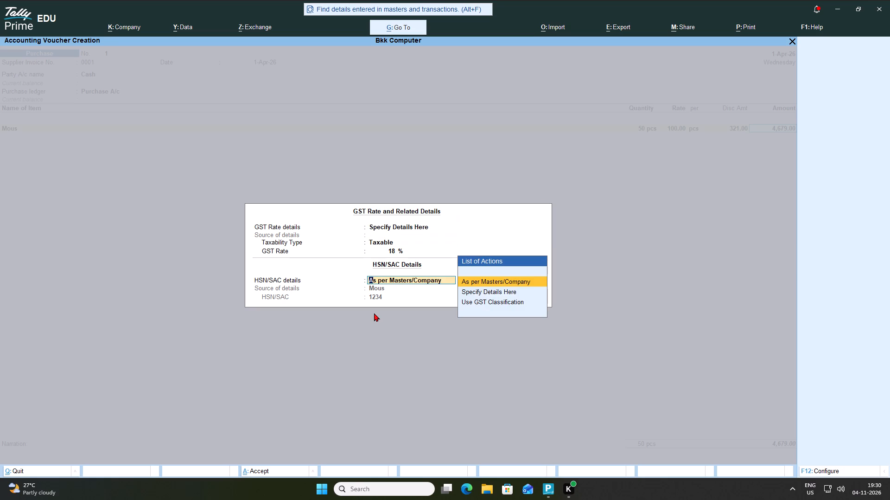
key(Down)
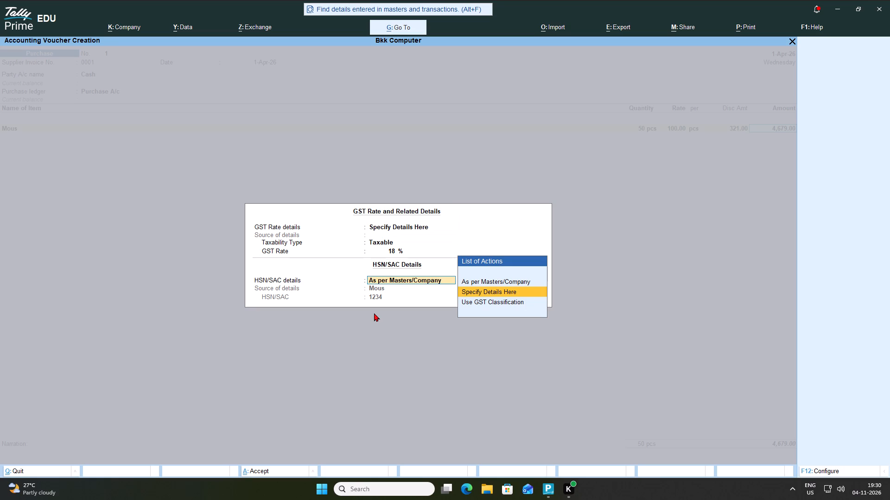
key(Return)
key(Return)
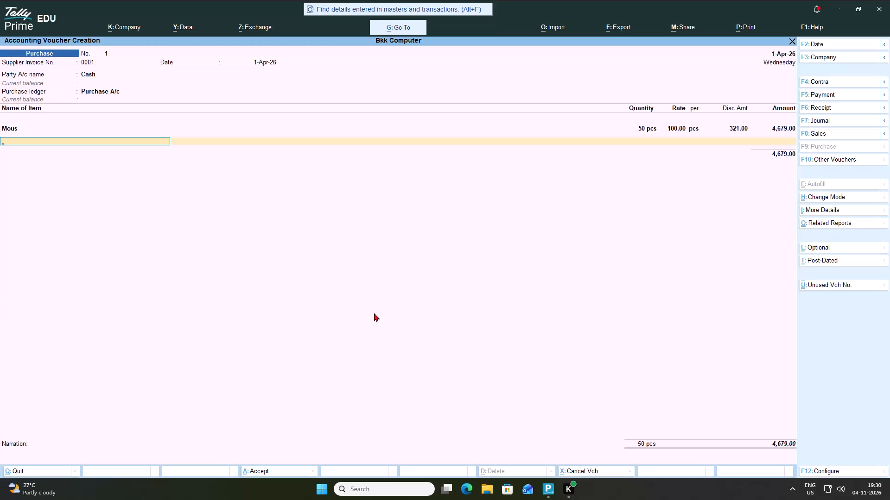
In the company features, set the discount format of the invoice discount column to Percentage.
key(F11)
key(Down)
key(Down)
key(Down)
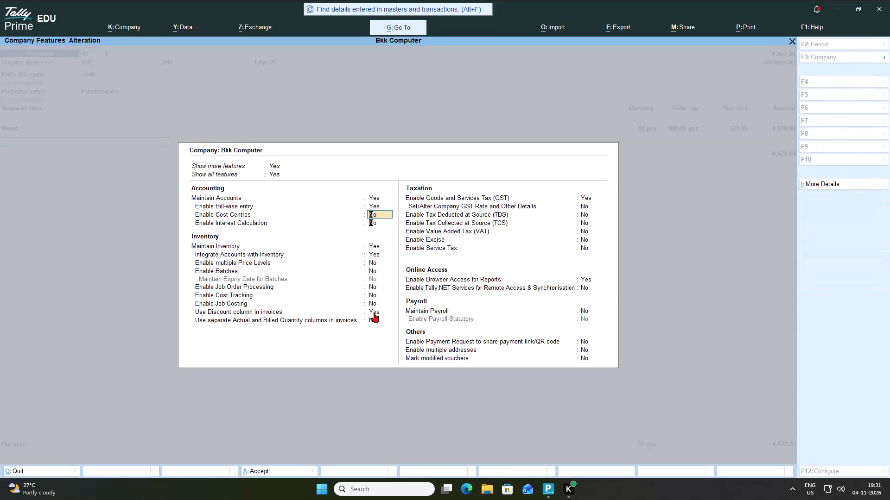
key(Down)
key(Down)
key(Down)
key(Down)
key(Down)
key(Down)
key(Down)
key(Down)
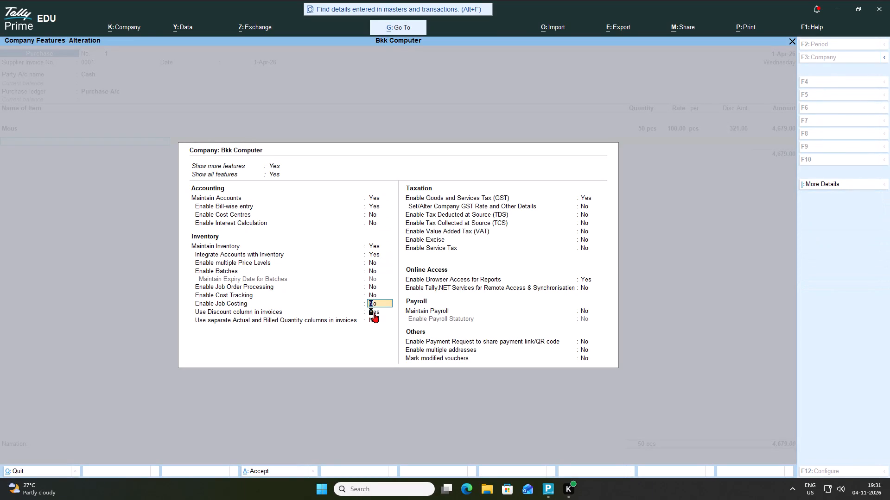
key(Return)
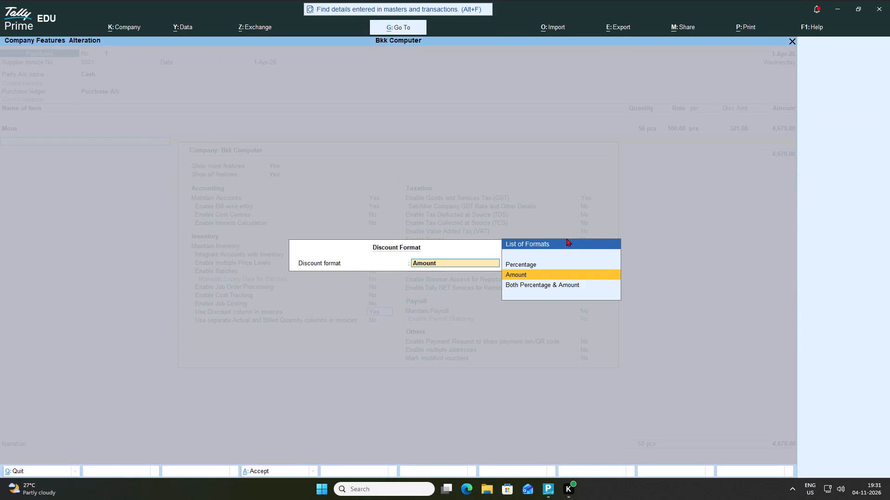
click(515, 266)
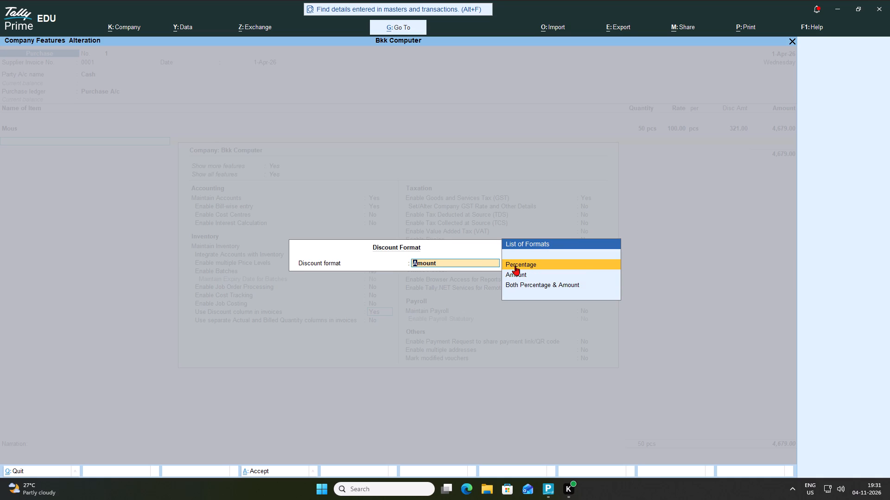
key(Return)
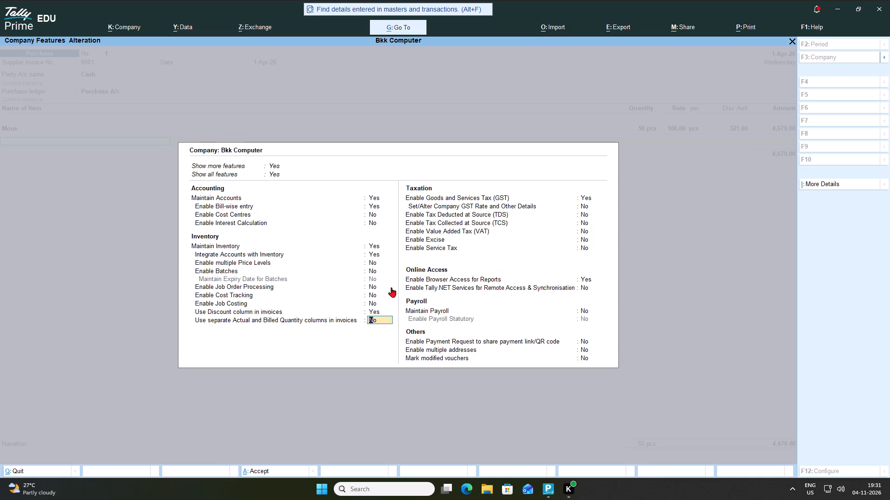
Disable the discount column in invoices, and keep separate actual and billed quantity columns off.
click(375, 310)
key(n)
key(Return)
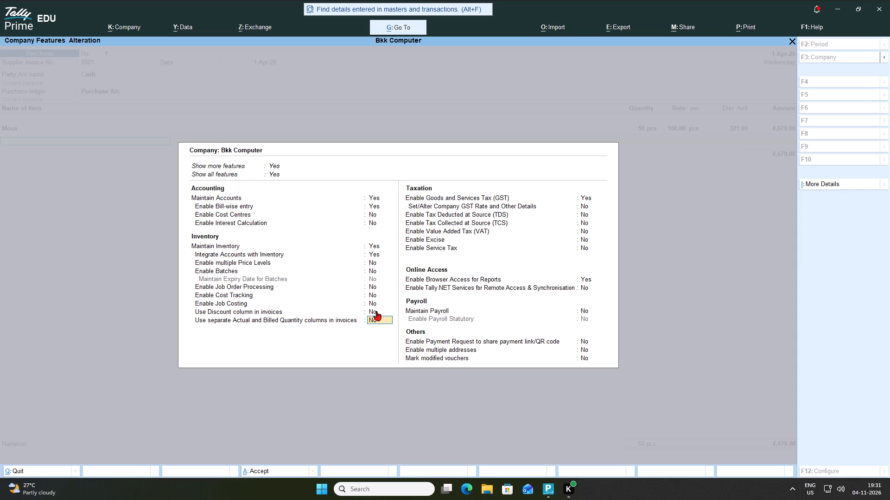
key(Return)
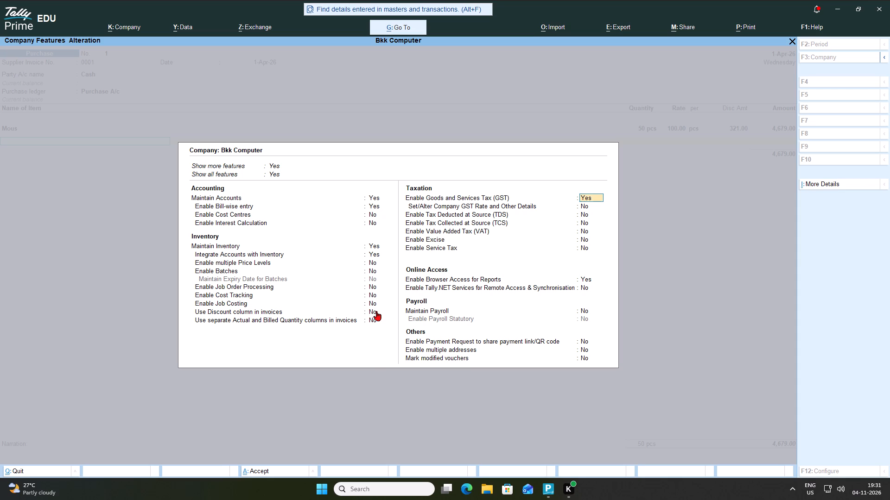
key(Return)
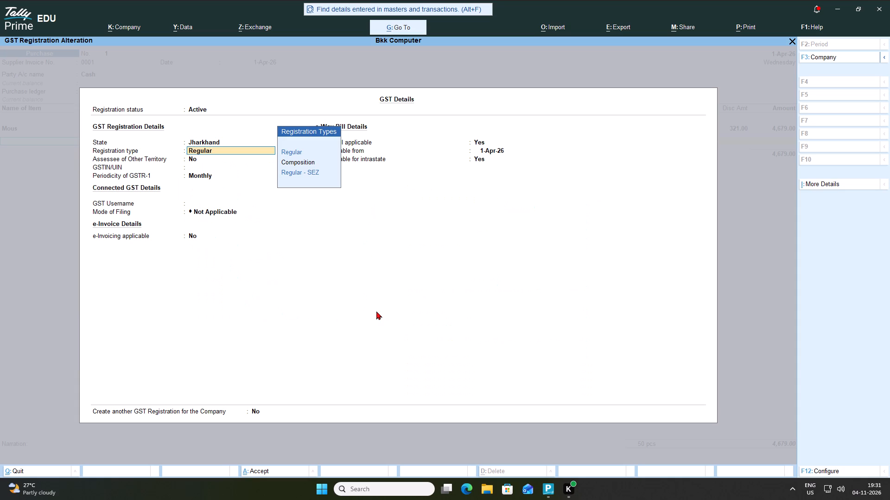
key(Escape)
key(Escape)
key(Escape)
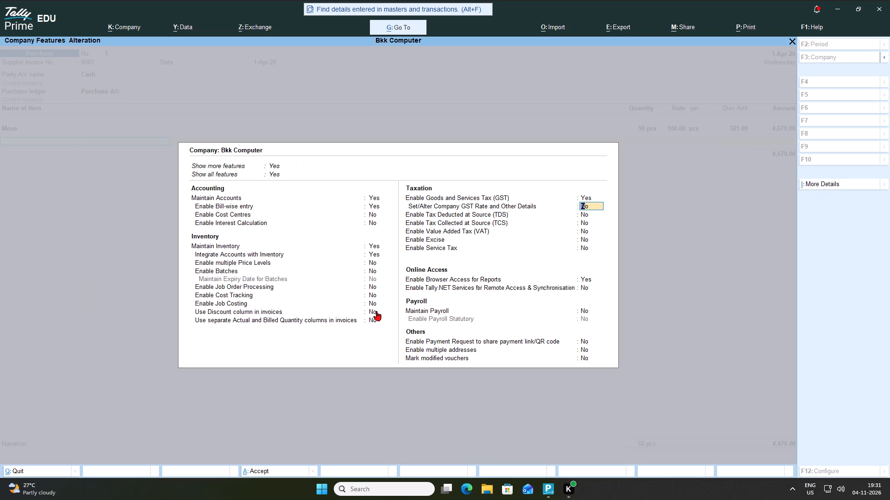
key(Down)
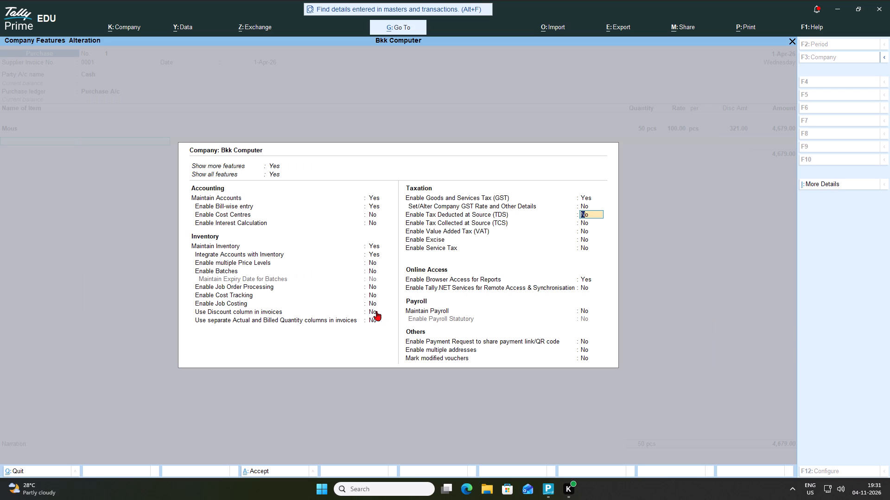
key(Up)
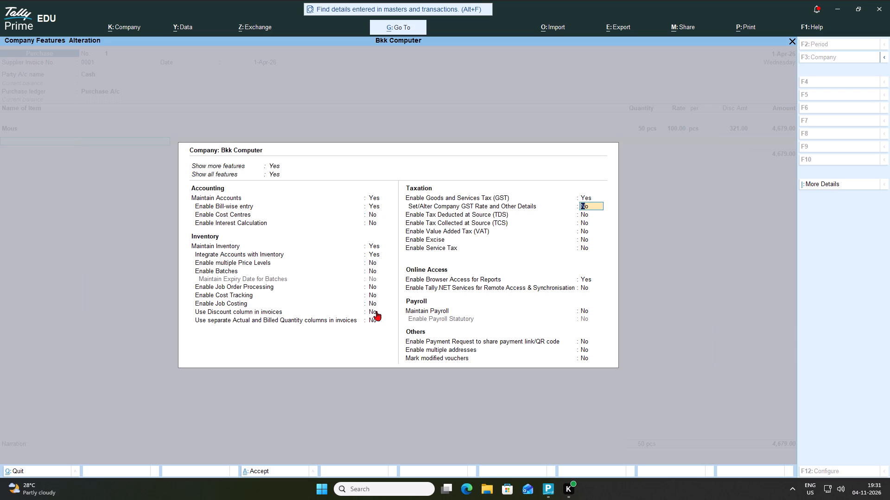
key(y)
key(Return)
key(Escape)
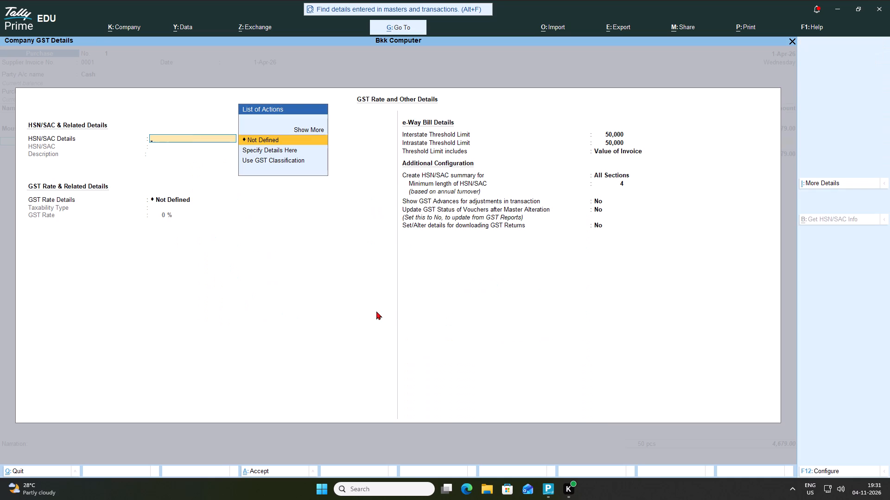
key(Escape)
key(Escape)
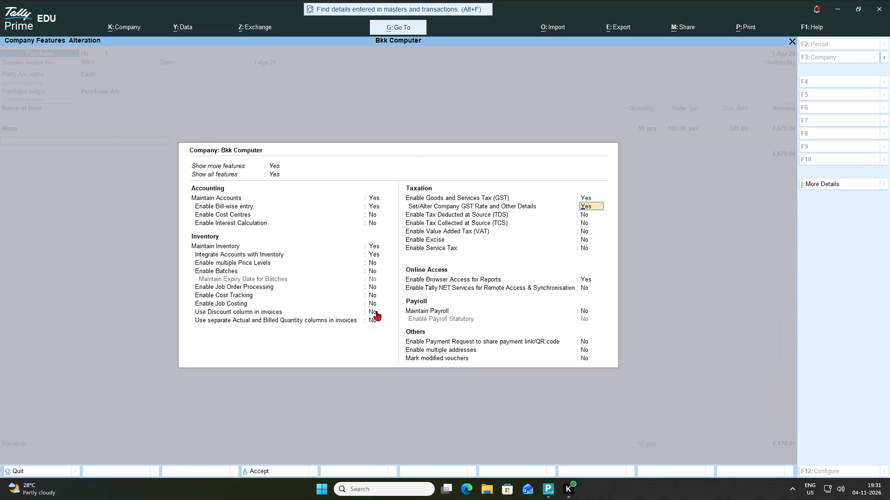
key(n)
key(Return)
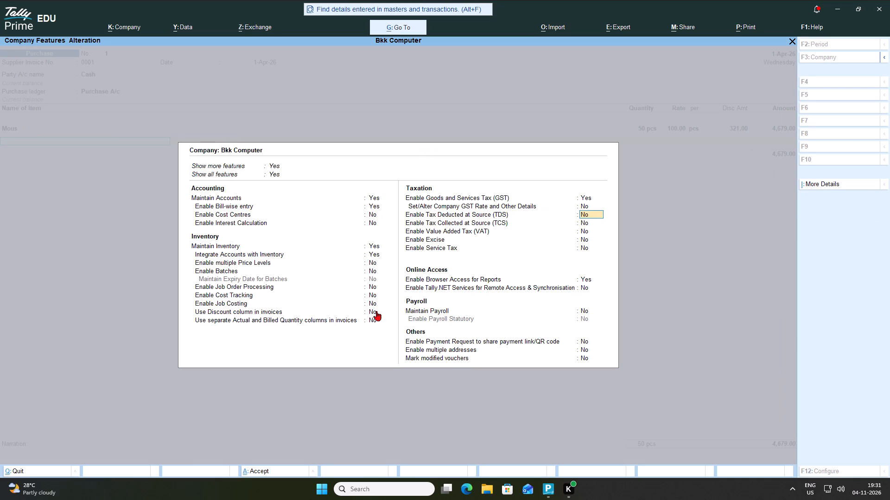
Save the company features and return to the purchase voucher.
key(ctrl+a)
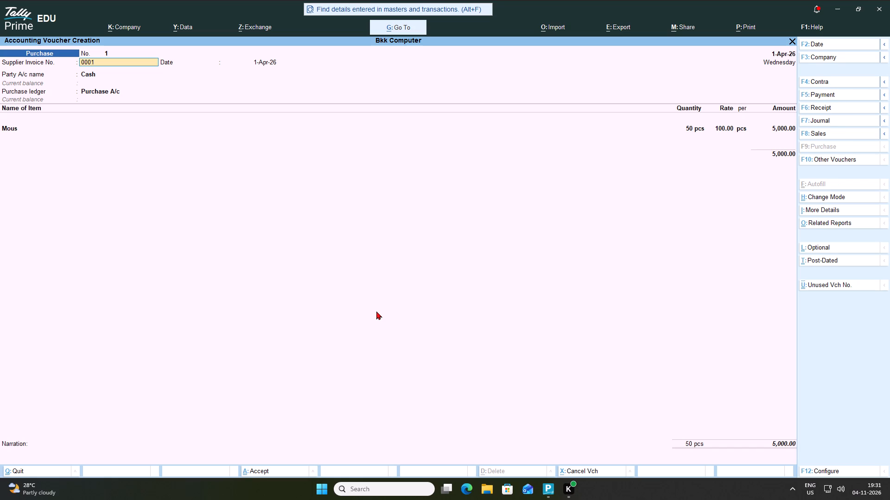
Keep supplier invoice number 0001, date 1-Apr-26 and Cash as the party, leaving all receipt details blank.
key(Return)
key(Return)
key(Return)
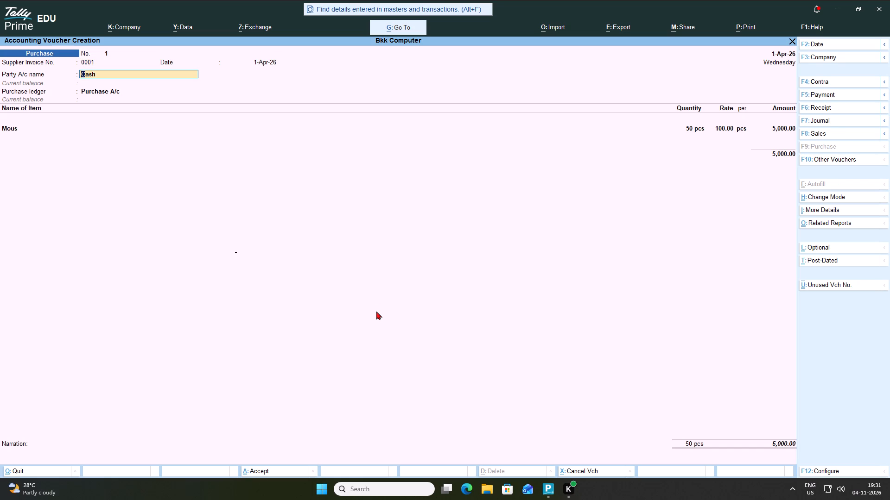
key(Return)
key(Return)
key(Return)
key(Return)
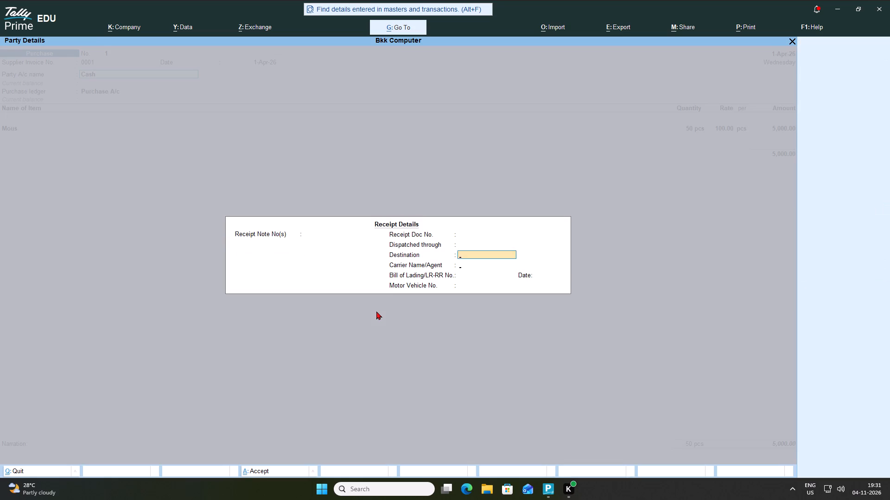
key(Return)
key(Return)
key(Return)
key(Return)
key(Return)
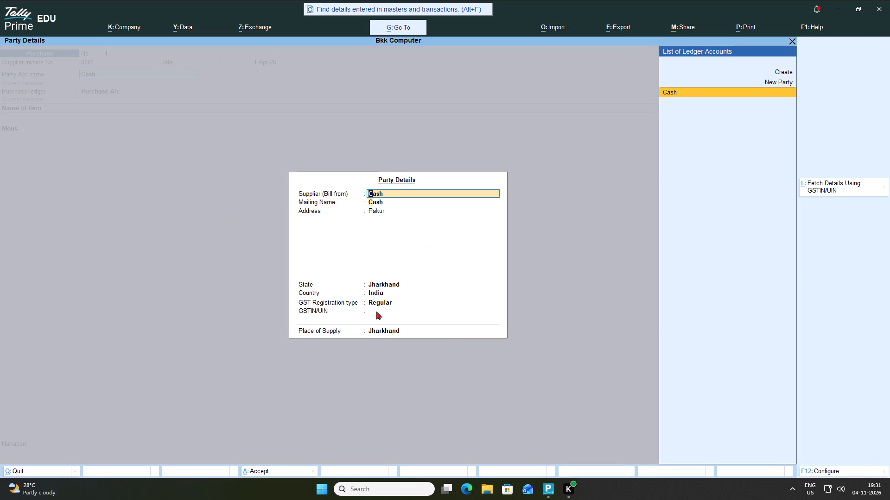
Accept Cash's party details with state Jharkhand, country India, Regular GST registration, blank GSTIN/UIN and Jharkhand as place of supply.
key(Return)
key(Return)
key(Return)
key(Return)
key(Return)
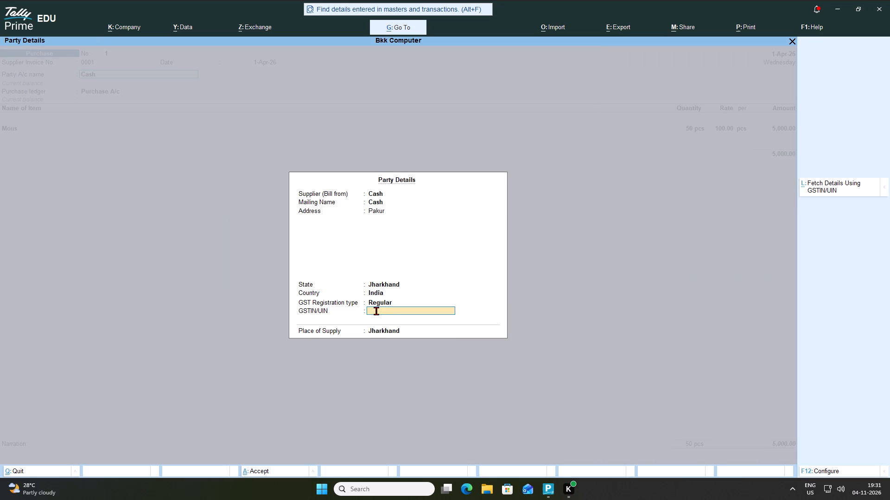
key(Return)
key(Return)
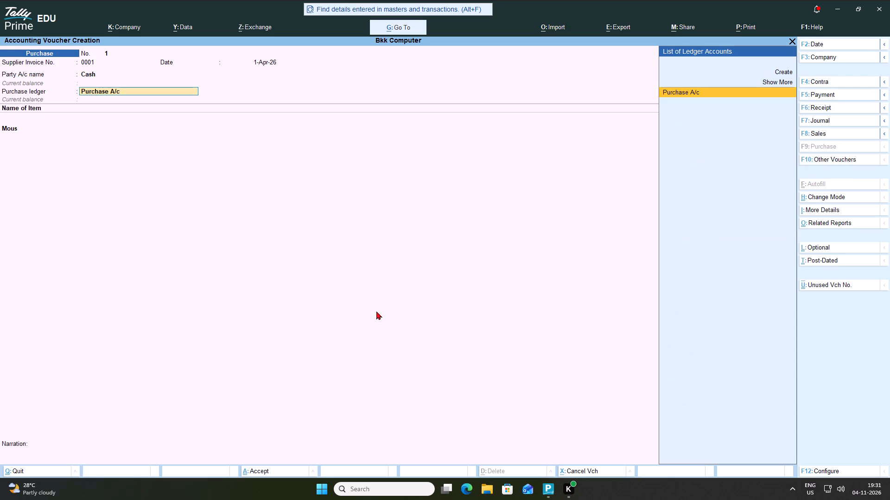
Keep Purchase A/c as the purchase ledger and the Mous line at 50 pcs, rate 100.00 per pcs and amount 5,000.00.
key(Return)
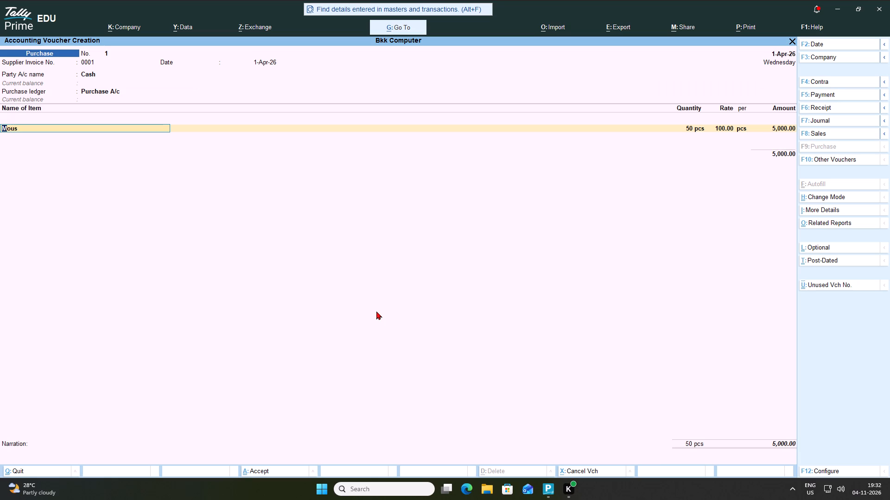
key(Return)
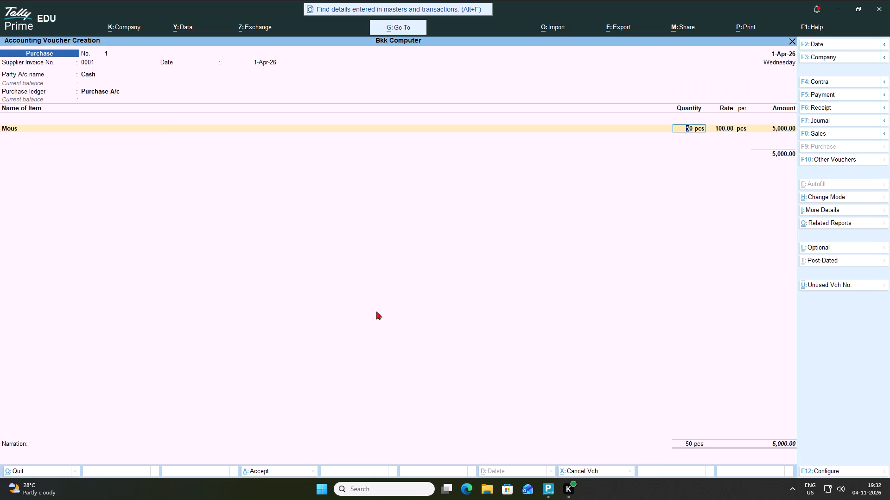
key(Return)
key(Return)
key(Return)
key(Return)
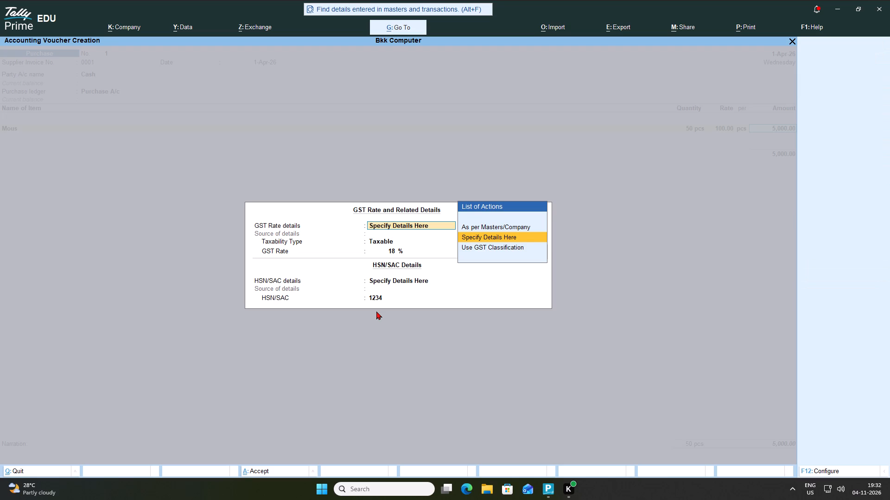
Accept the Mous line's GST details specified here as Taxable at 18% with HSN/SAC 1234.
key(Return)
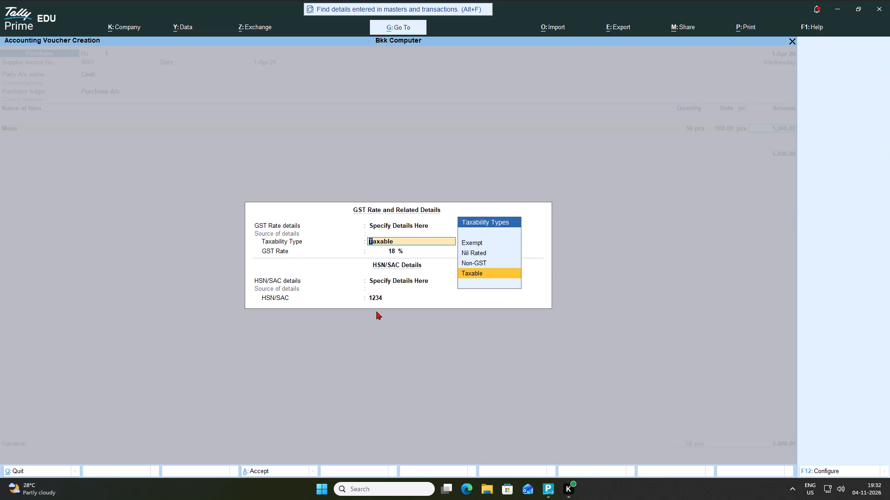
key(Return)
key(Return)
key(Return)
key(Return)
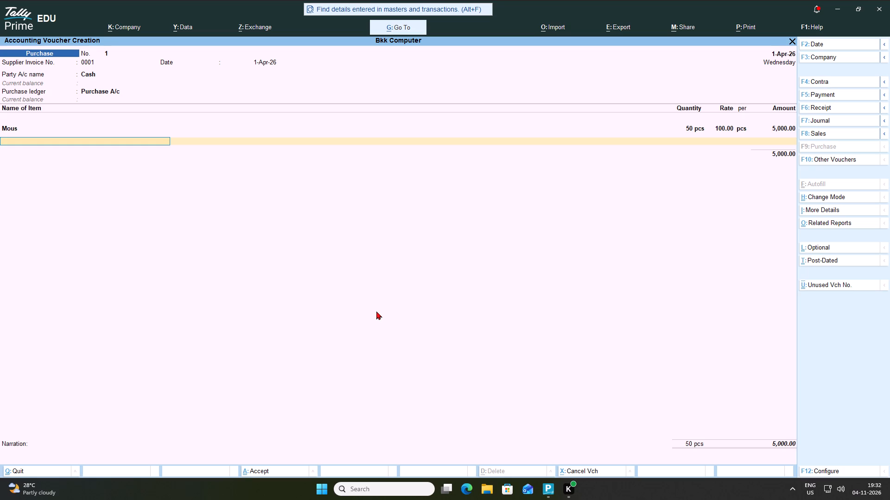
Enable the Discount column in invoices for Bkk Computer with discount format Percentage, and save the company features.
key(F11)
key(Down)
key(Down)
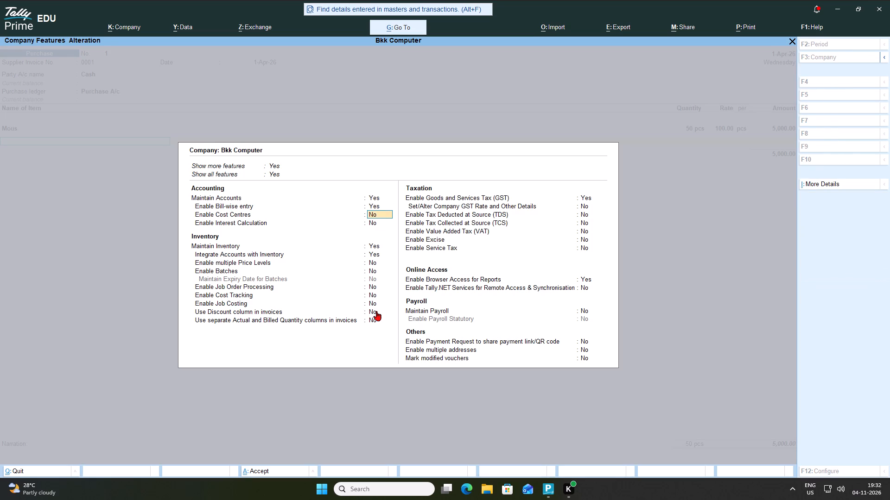
key(Down)
key(Down)
key(Down)
key(Down)
key(Down)
key(Down)
key(Down)
key(Down)
key(Down)
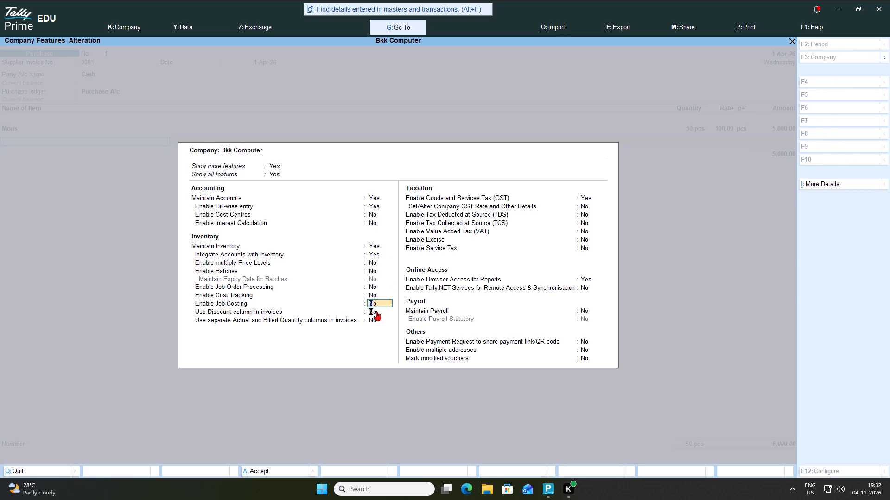
key(y)
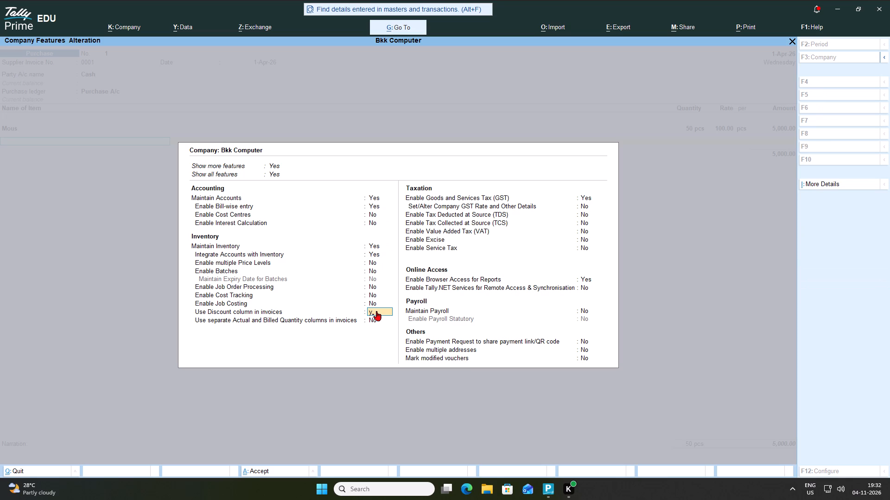
key(Return)
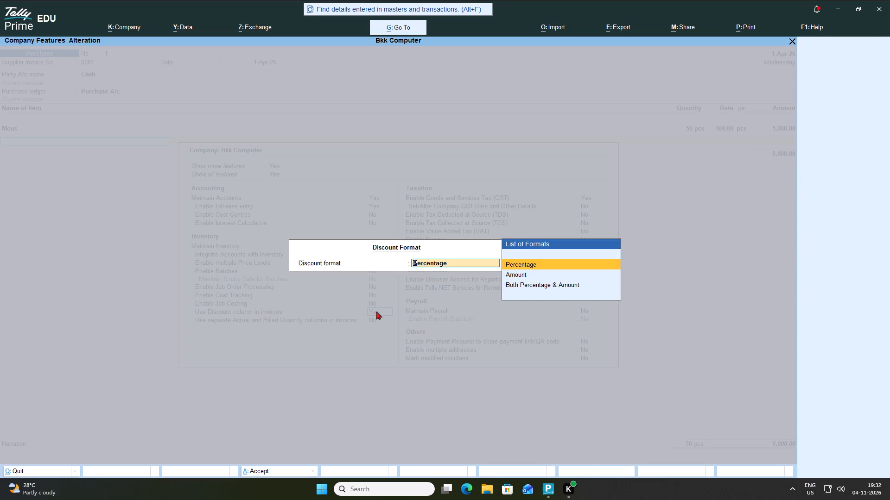
key(Return)
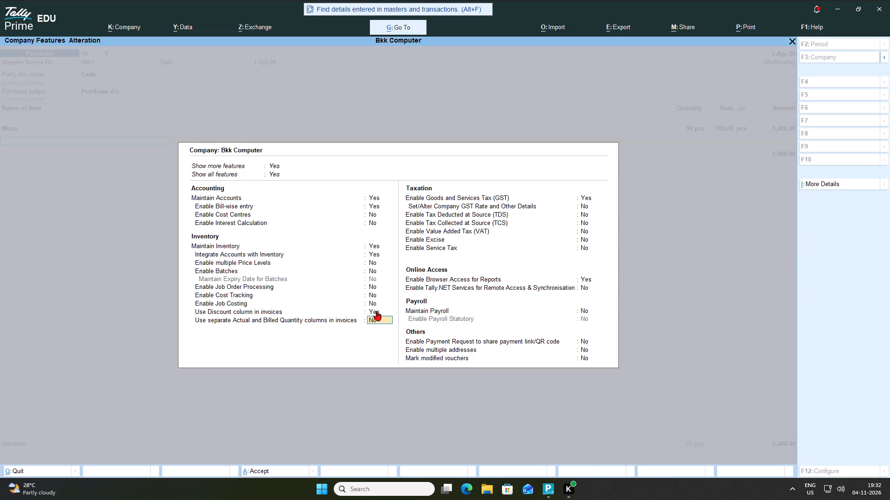
key(Escape)
key(ctrl+a)
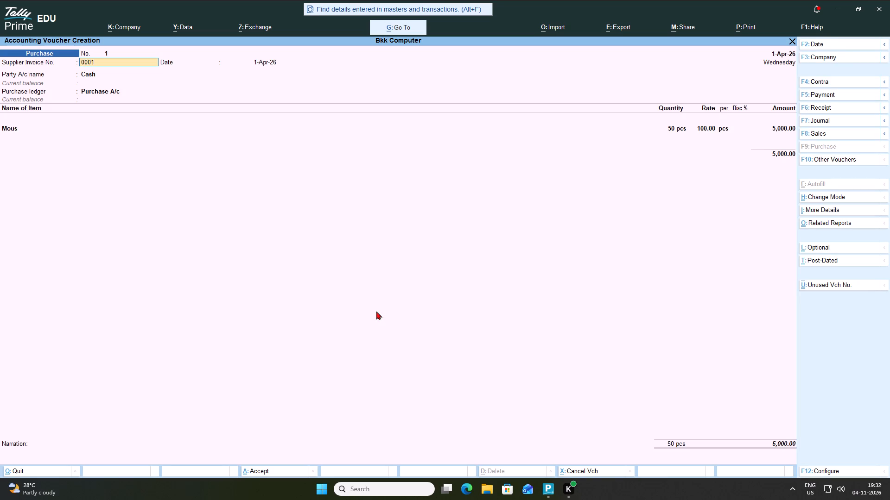
Keep supplier invoice number 0001, date 1-Apr-26 and Cash as the party, leaving all receipt details blank.
key(Return)
key(Return)
key(Return)
key(Return)
key(Return)
key(Return)
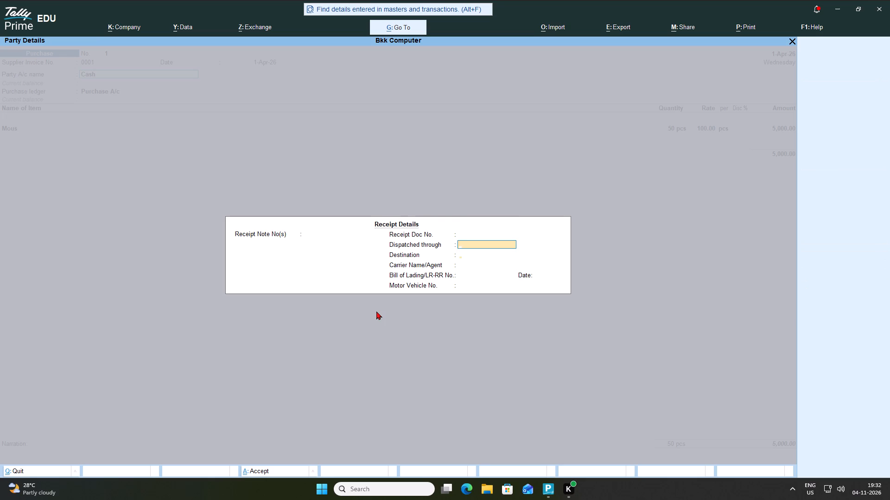
key(Return)
key(Return)
key(Return)
key(Return)
Accept Cash's party details with address Pakur, state Jharkhand, country India, Regular GST registration, blank GSTIN/UIN and Jharkhand as place of supply.
key(Return)
key(Return)
key(Return)
key(Return)
key(Return)
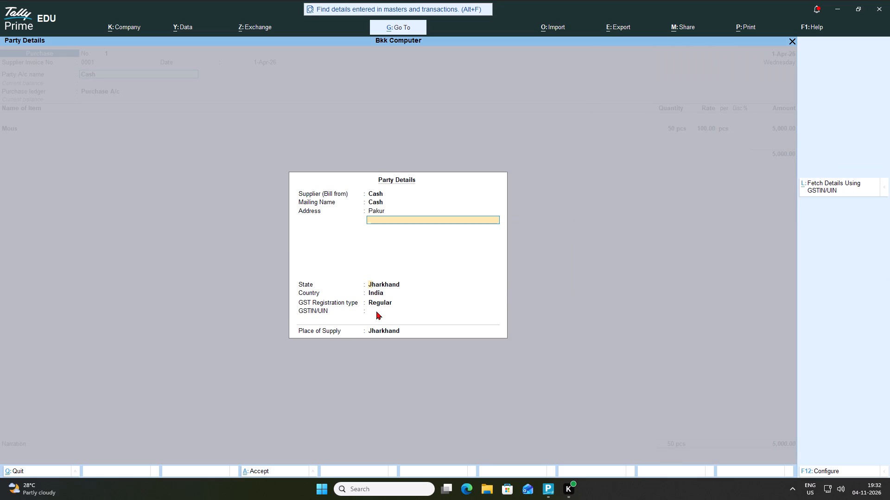
key(Return)
key(Return)
key(Return)
key(Return)
Keep Purchase A/c and the Mous line at 50 pcs, rate 100.00 per pcs, blank discount and amount 5,000.00.
key(Return)
key(Return)
key(Return)
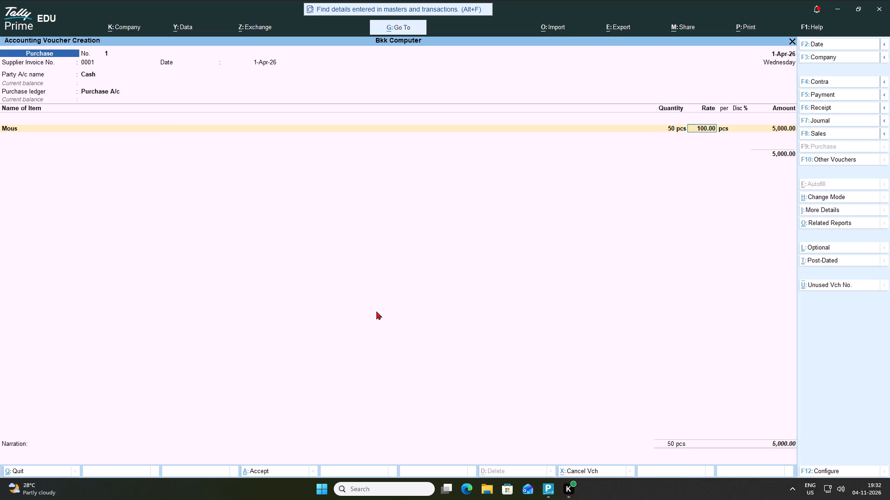
key(Return)
key(Return)
key(Return)
key(Return)
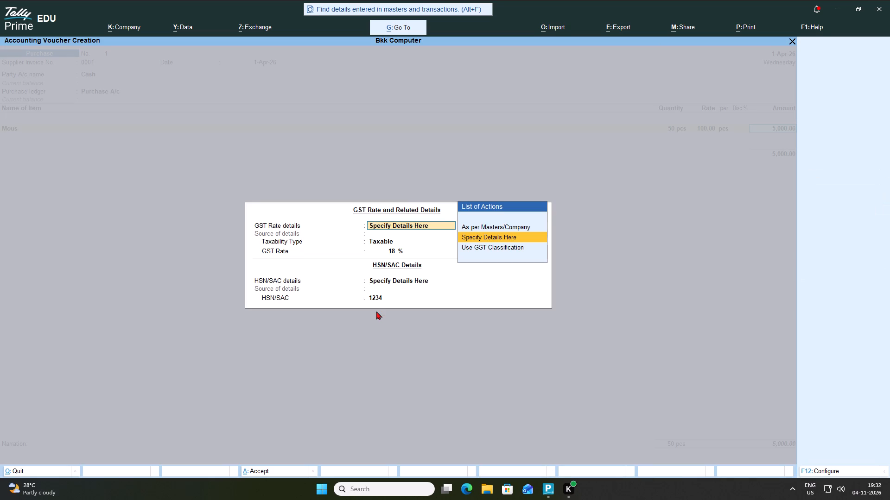
Accept the Mous line's GST details specified here as Taxable at 18% with HSN/SAC 1234.
key(Return)
key(Return)
key(Return)
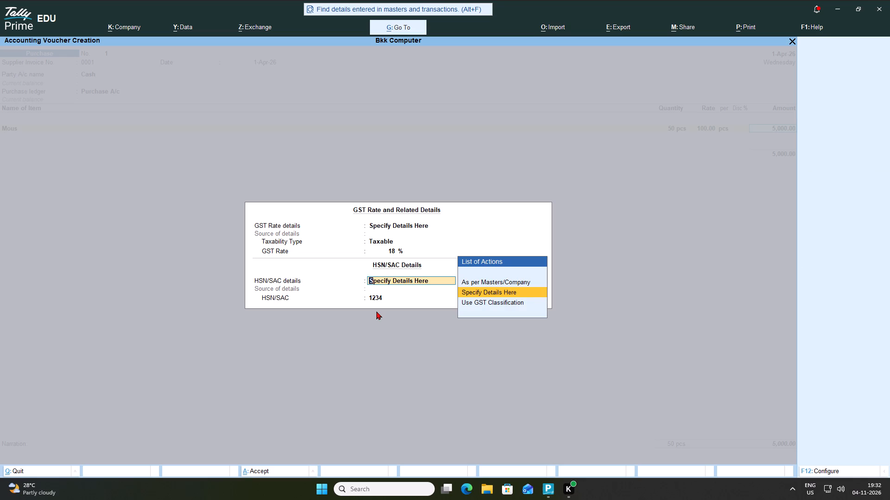
key(Return)
key(Return)
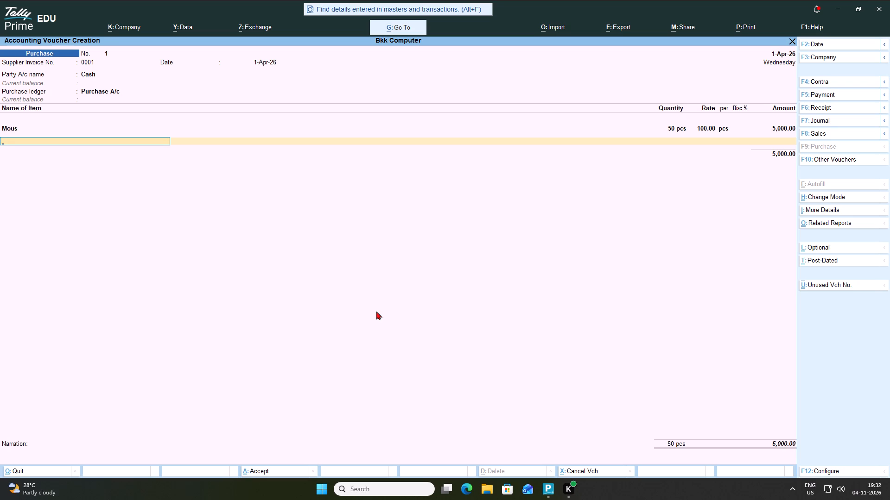
From the second item line, create a stock item named Ryzon 5 5500 without alias, under Computer Part with units pcs.
text(ry)
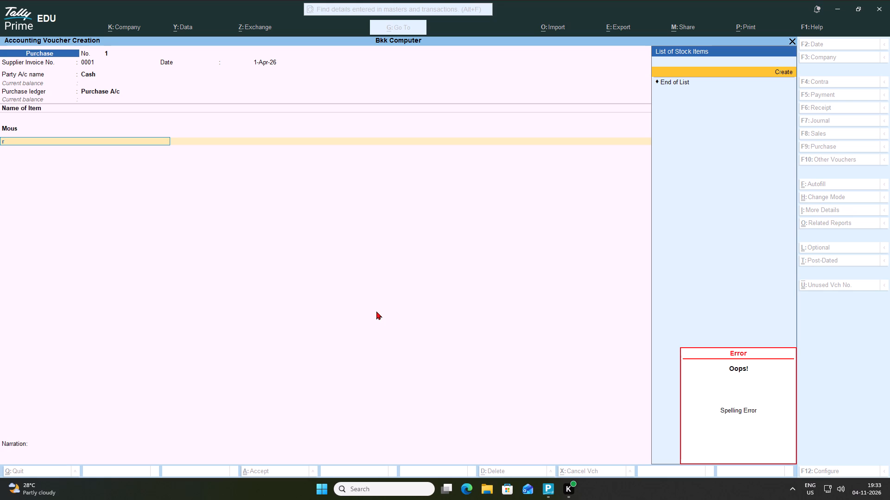
key(alt+c)
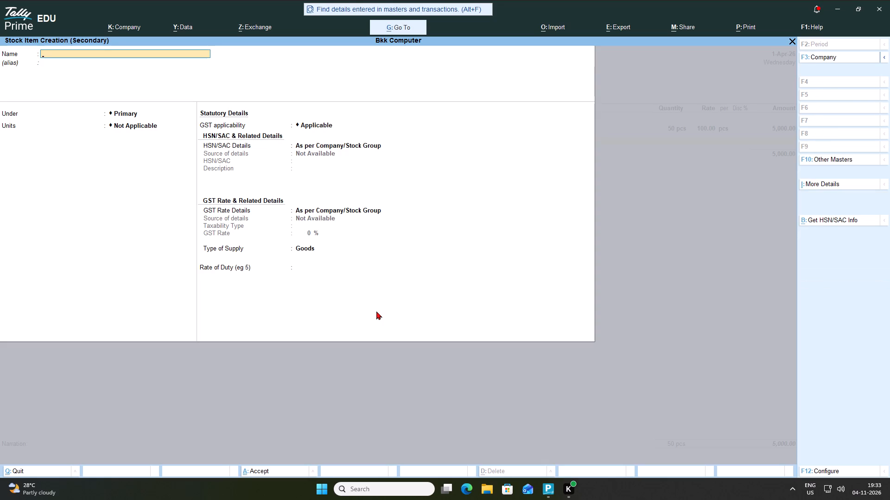
key(r)
key(y)
key(z)
key(o)
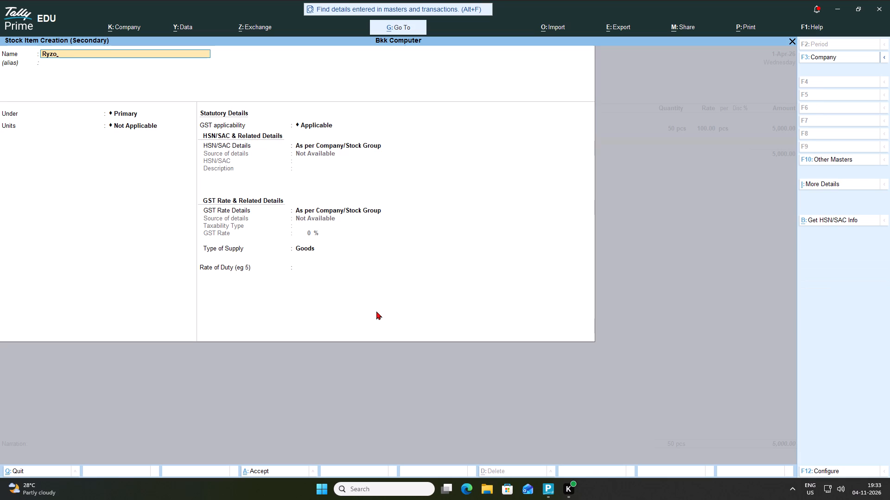
key(n)
key(space)
key(5)
key(space)
text(55)
text(00)
key(Return)
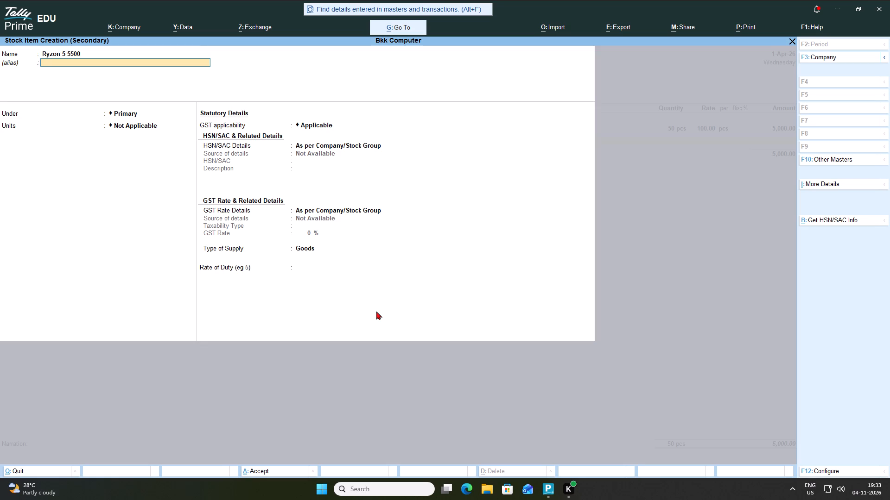
key(Return)
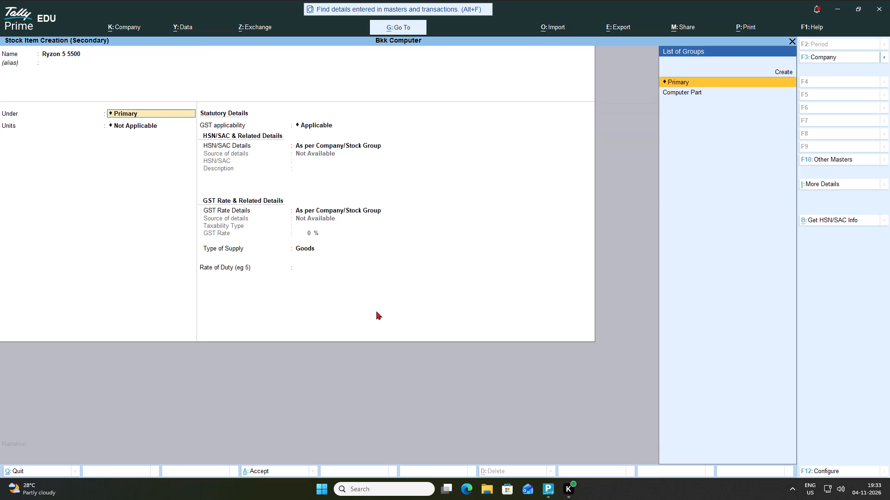
key(Down)
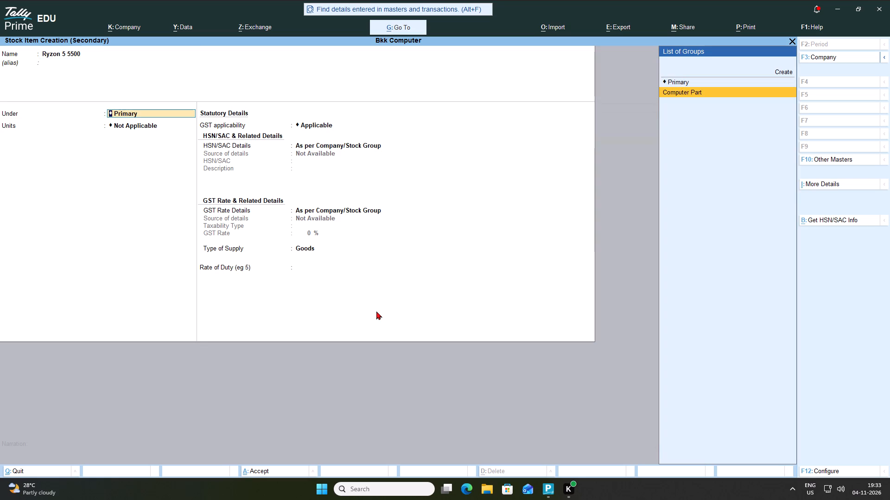
key(Return)
key(Return)
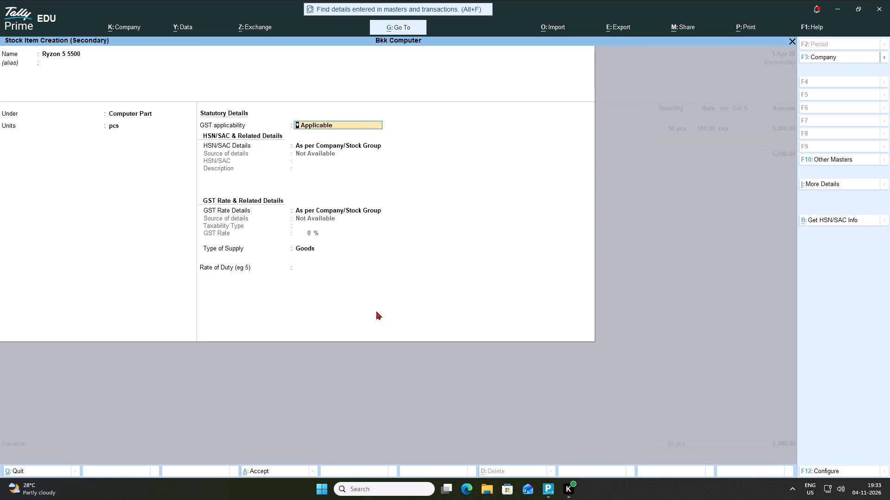
Keep GST applicable for Ryzon 5 5500 and specify HSN/SAC 1234 here with a blank description.
key(Return)
key(Down)
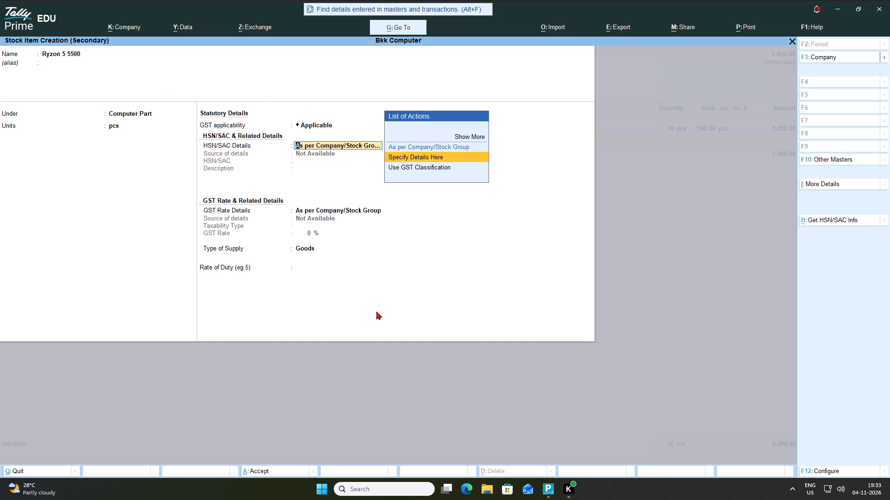
key(Return)
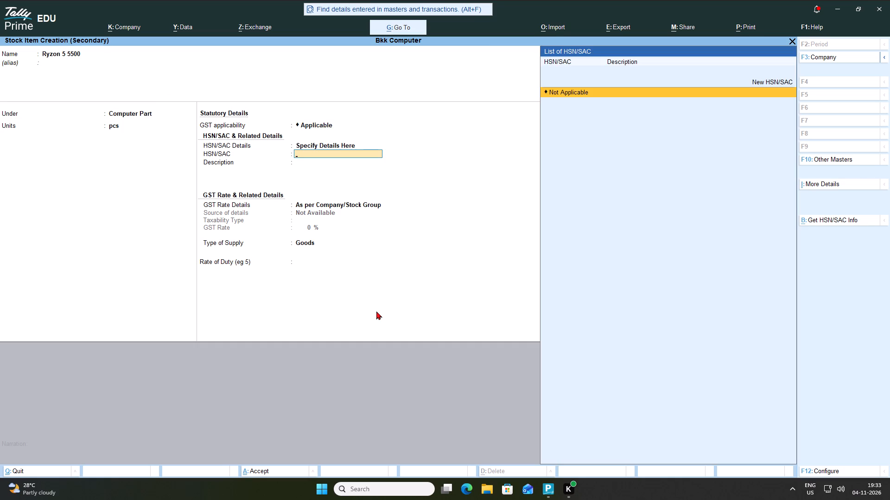
text(1234)
key(Return)
key(Return)
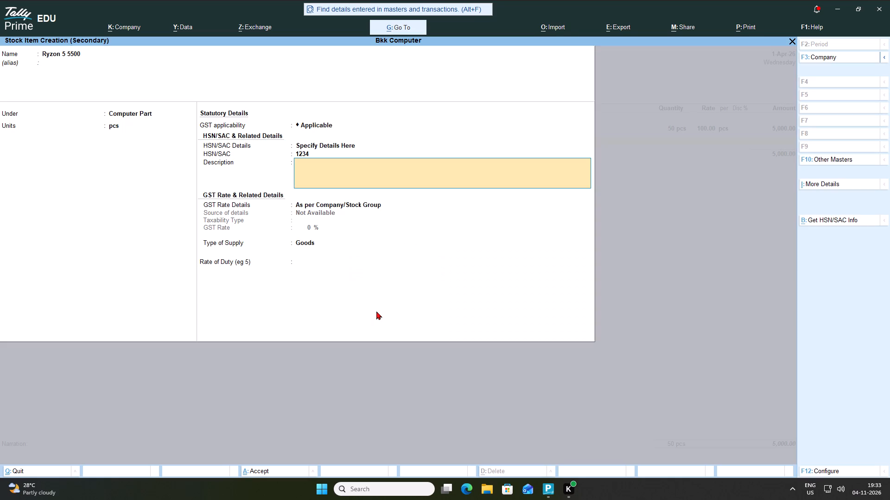
key(Return)
Specify Ryzon 5 5500's GST rate here as Taxable at 18%, supply type Goods, blank rate of duty, and save the item.
key(Down)
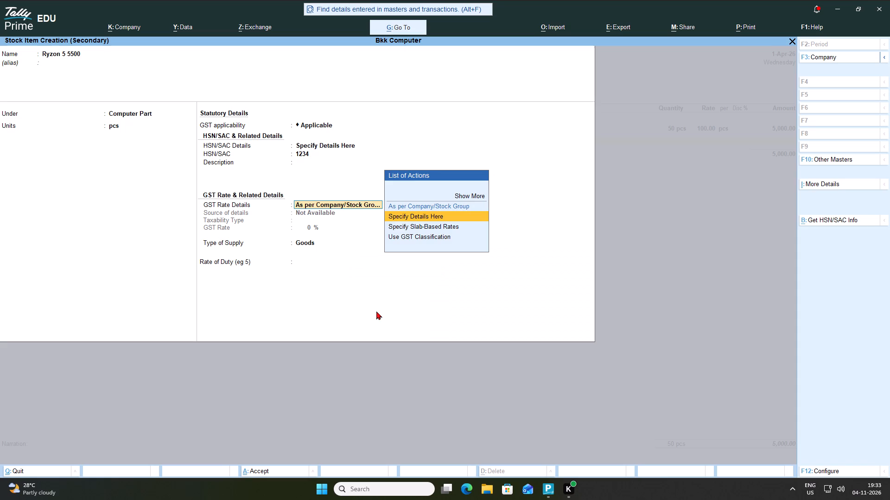
key(Return)
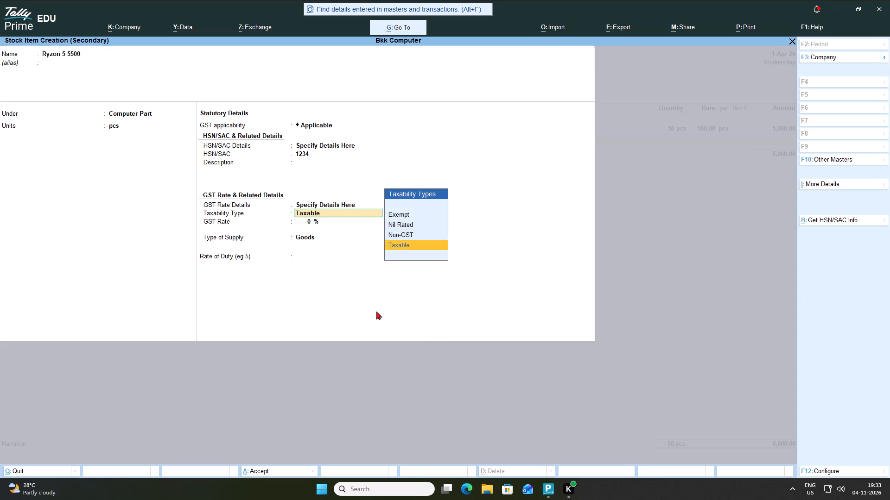
key(Return)
key(1)
key(8)
key(Return)
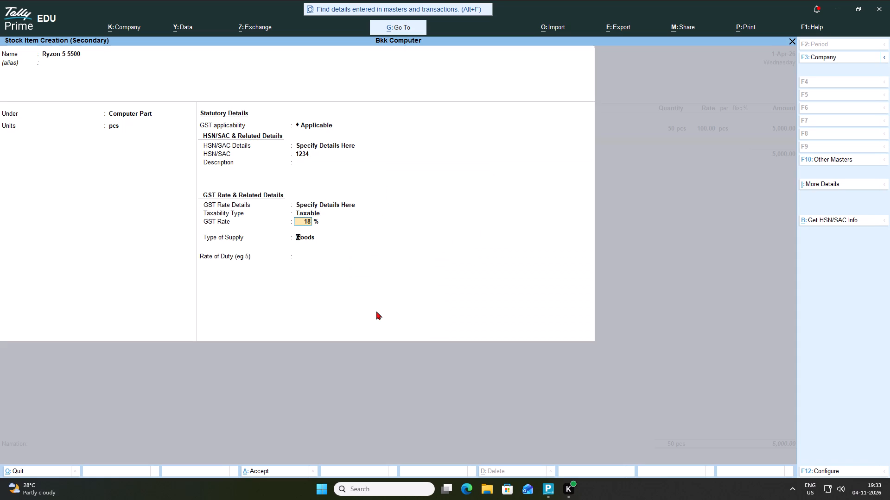
key(Return)
key(Return)
key(Return)
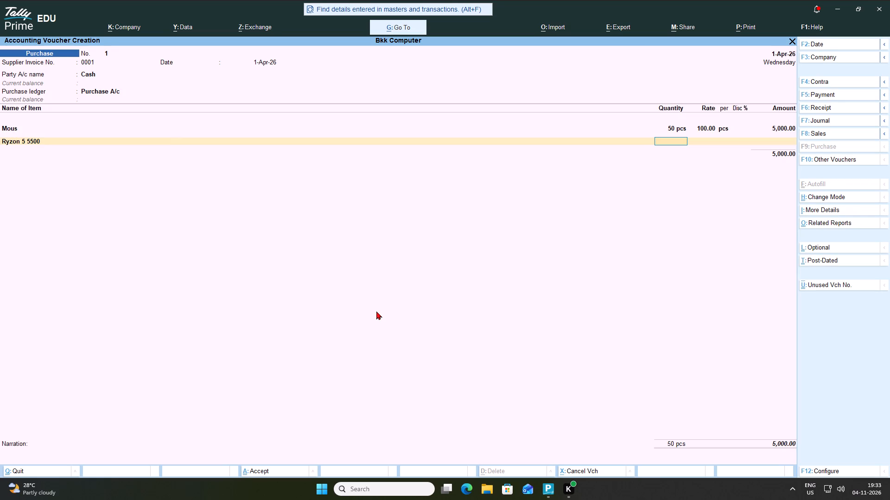
Enter 10 pcs of Ryzon 5 5500 at a rate of 7000 per pcs, leaving the discount blank, and accept the line amount.
text(10)
key(Return)
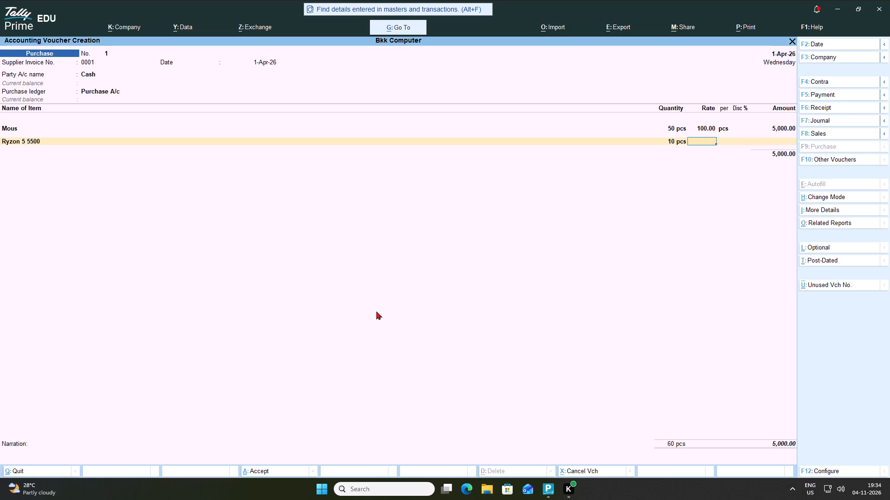
text(7000)
key(Return)
key(Return)
key(Return)
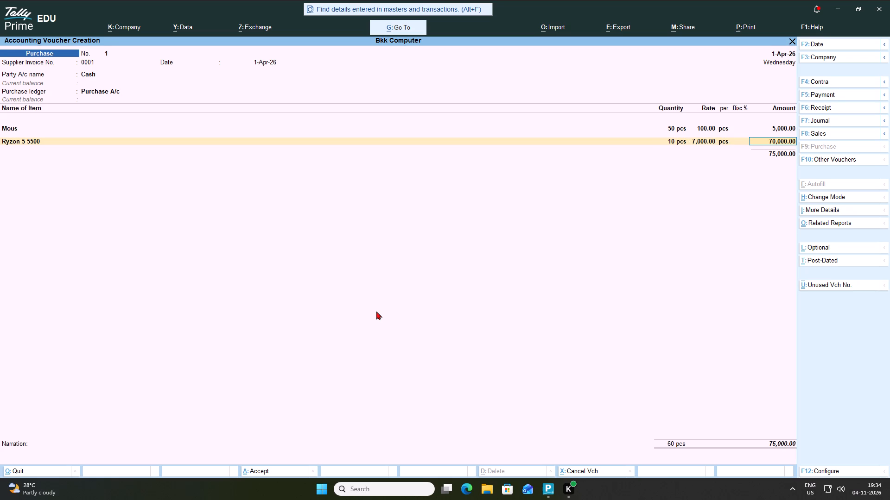
key(Return)
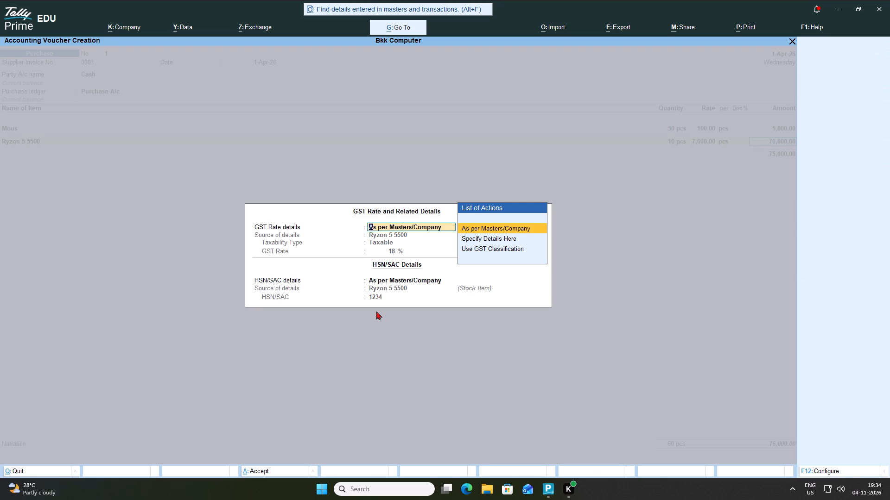
Specify the Ryzon 5 5500 line's GST details here as Taxable at 18%, with HSN/SAC 1234 also specified here.
key(Down)
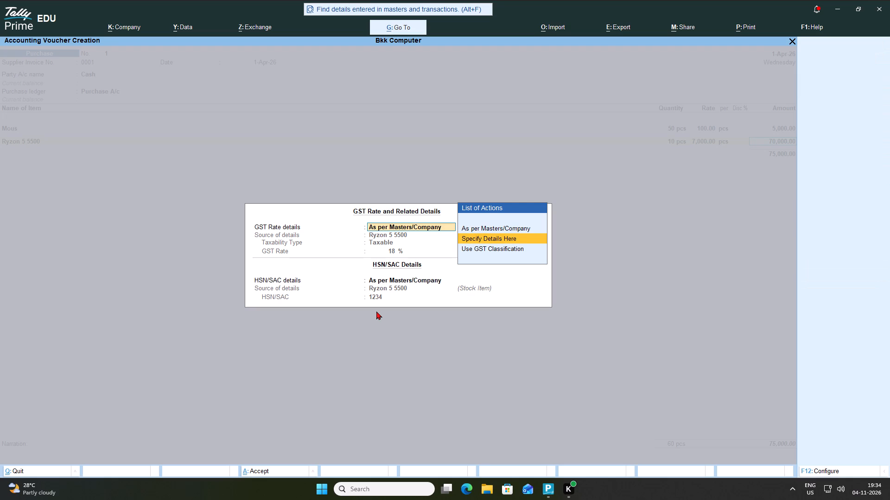
key(Return)
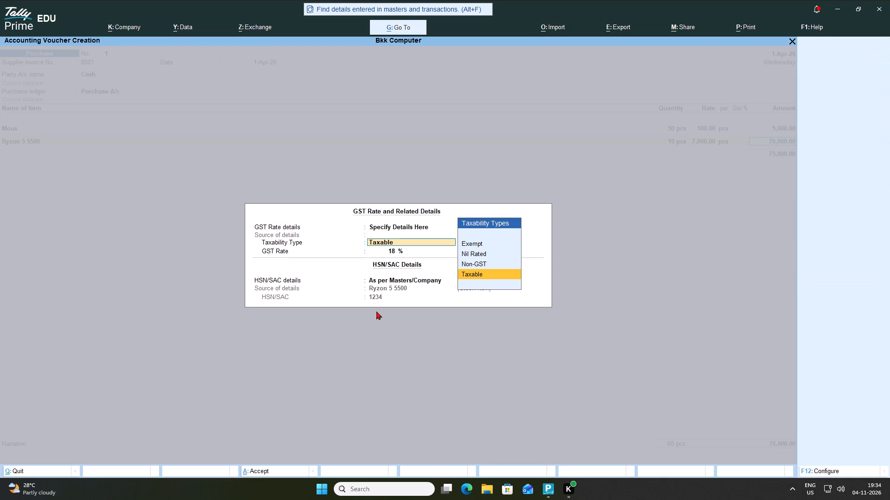
key(Return)
key(Return)
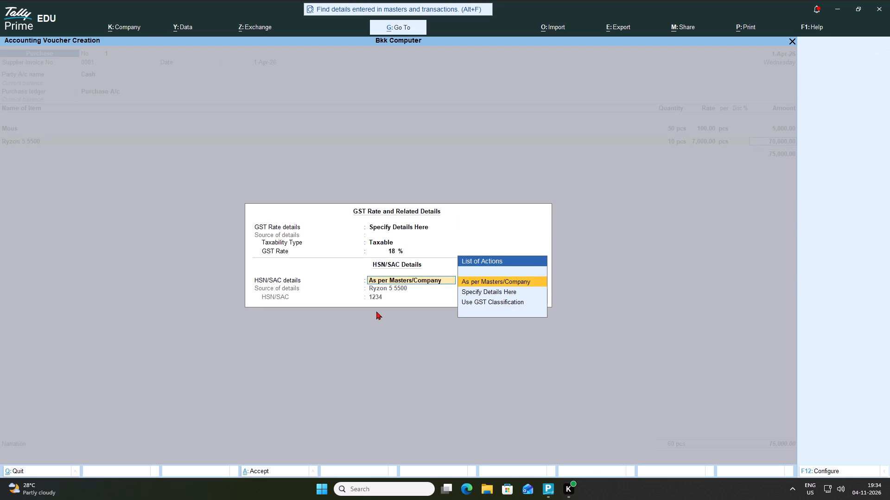
key(Down)
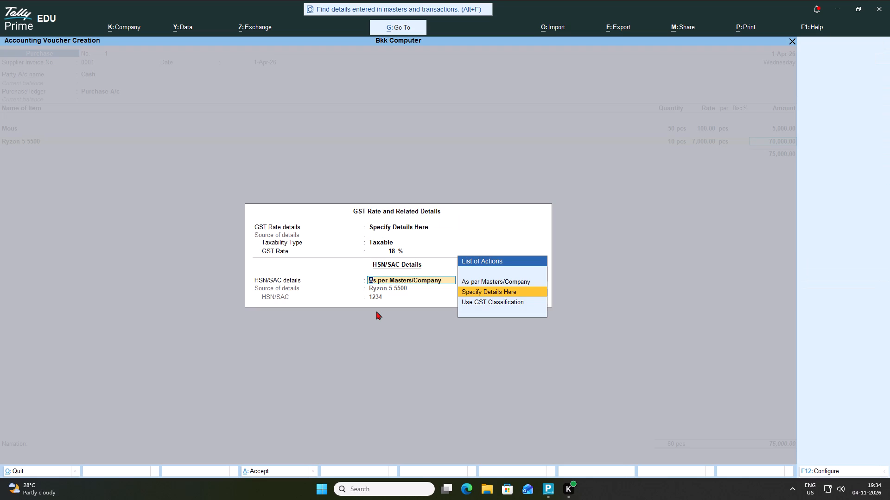
key(Return)
key(Return)
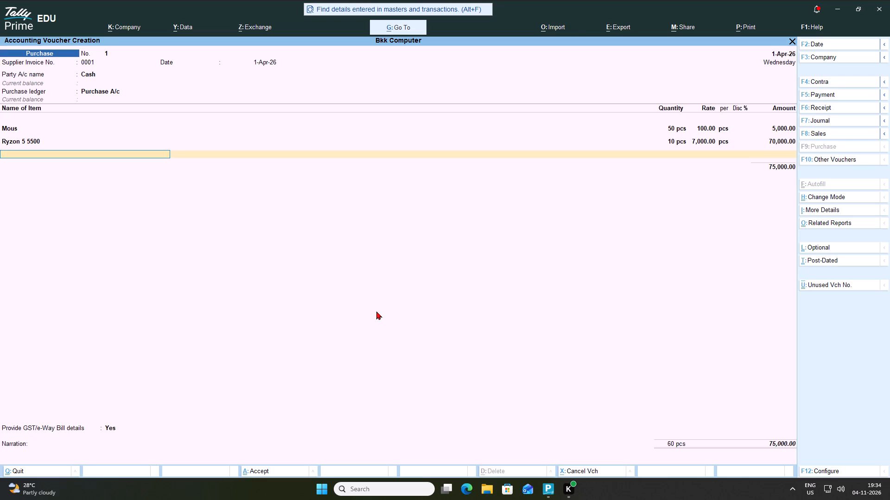
End the item list and start a new ledger named Sg from the voucher, without alias, under Duties & Taxes.
key(Return)
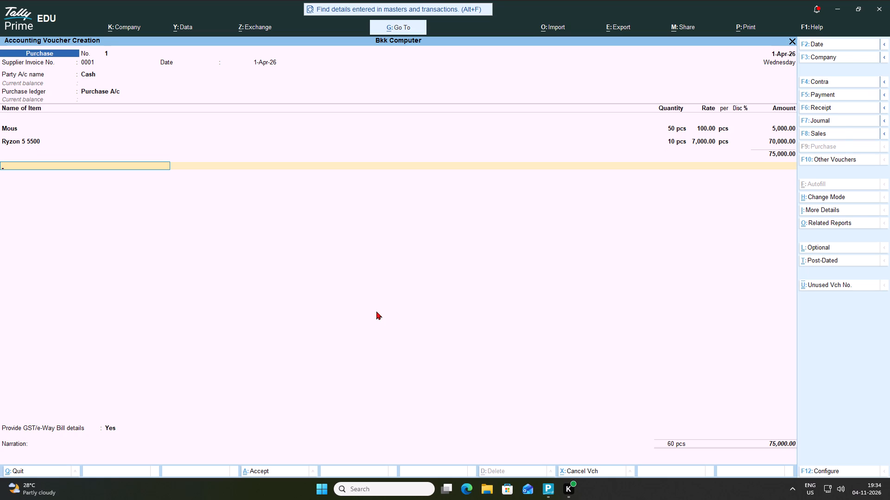
key(alt+c)
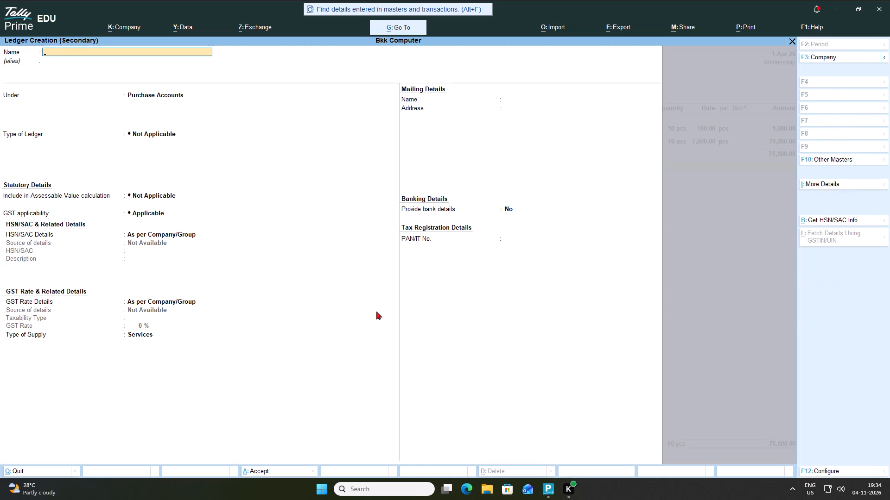
key(s)
key(g)
key(Return)
key(Return)
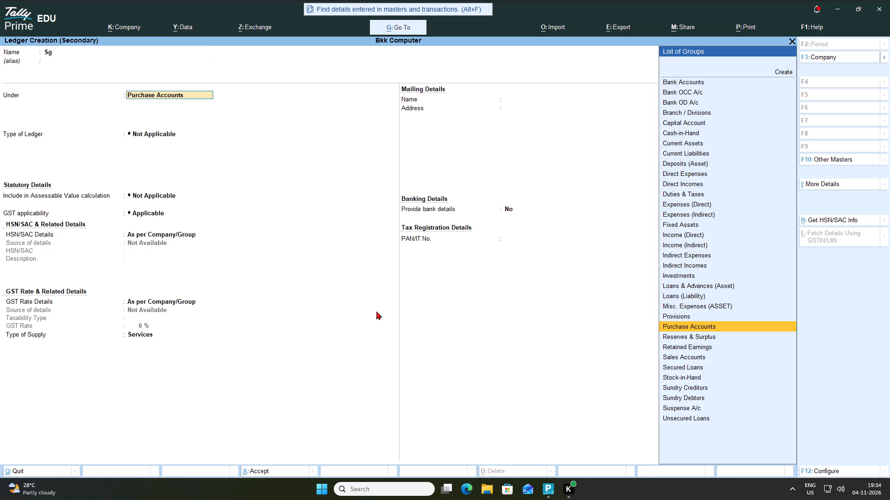
key(d)
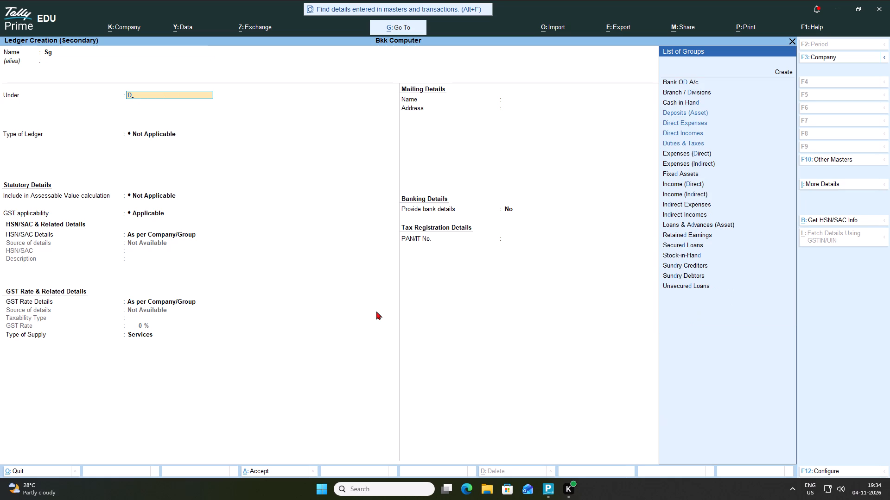
key(Down)
key(Down)
key(Down)
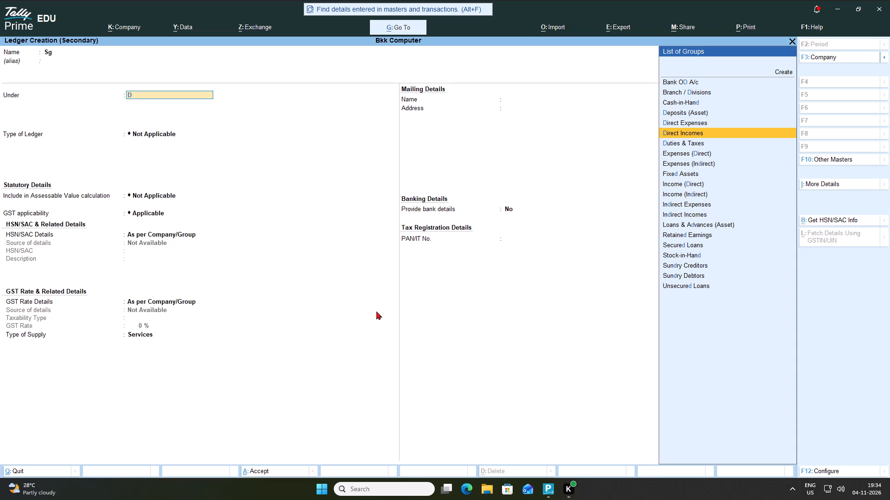
key(Down)
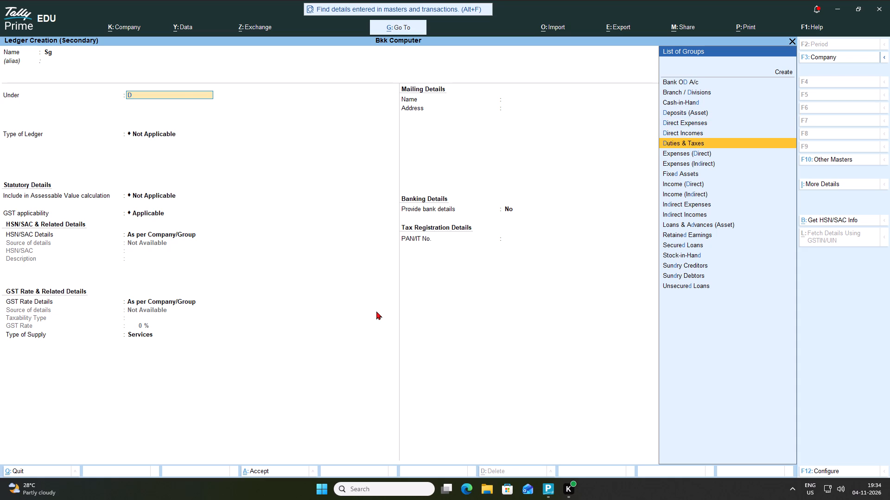
key(Return)
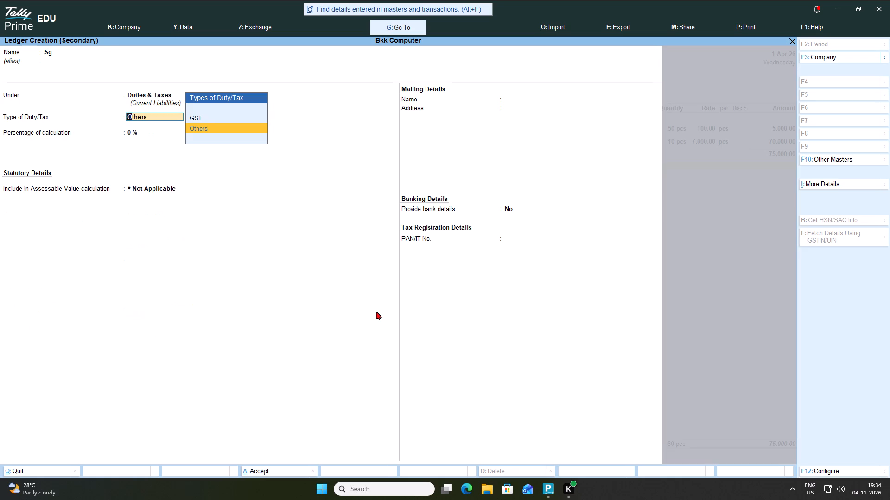
Set the new ledger's type of duty/tax to GST and its tax type to SGST/UTGST.
key(Up)
key(Return)
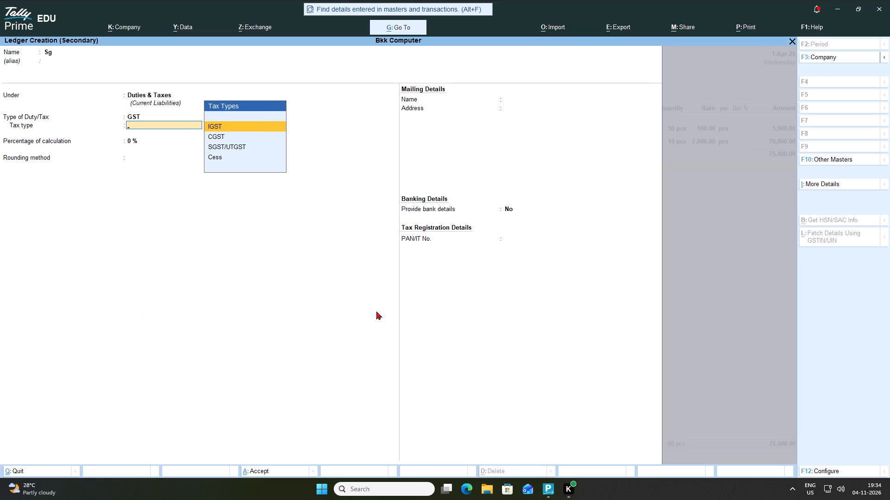
key(Down)
key(Down)
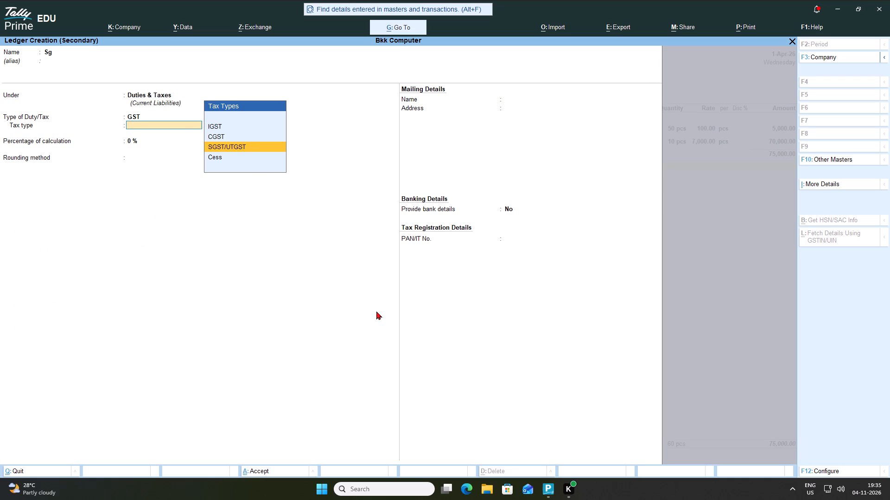
key(Return)
Go back to the ledger's name and change it to SGST.
key(BackSpace)
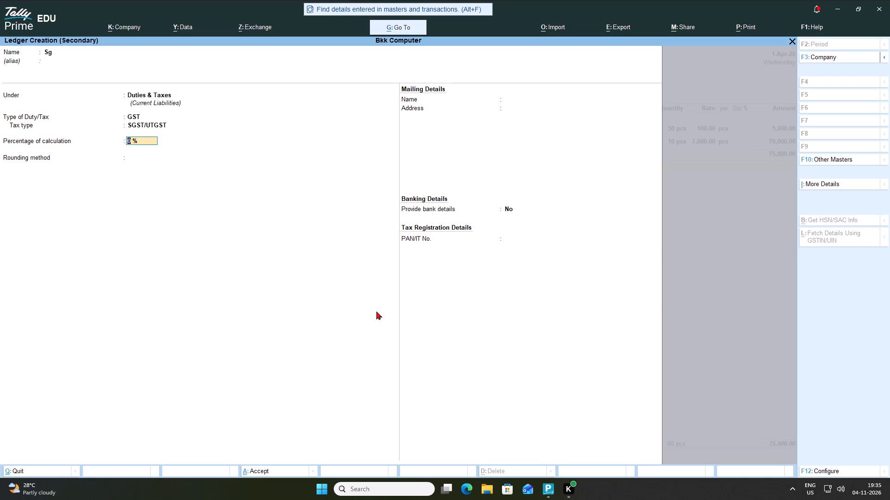
key(BackSpace)
key(BackSpace)
key(BackSpace)
key(BackSpace)
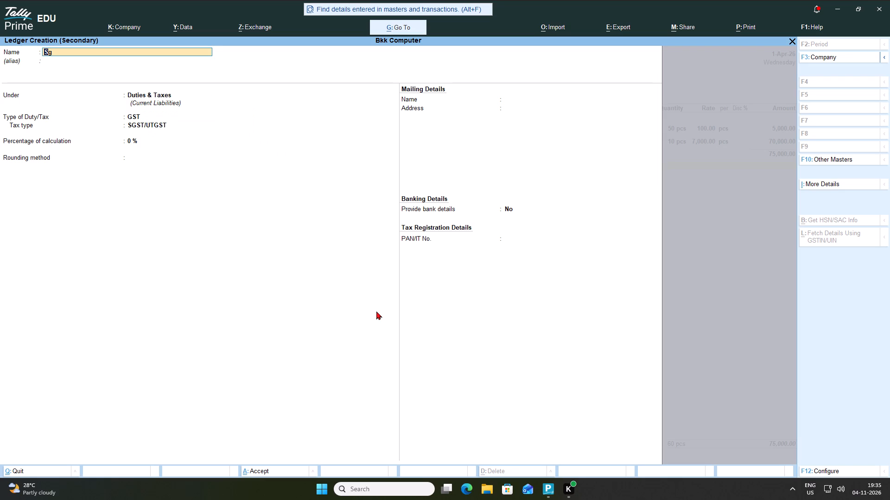
text(SG)
key(shift+s)
key(shift+t)
key(Return)
Keep the SGST ledger at 0% calculation, rounding Not Applicable and no bank details, save it, and accept its amount in the voucher.
key(Return)
key(Return)
key(Return)
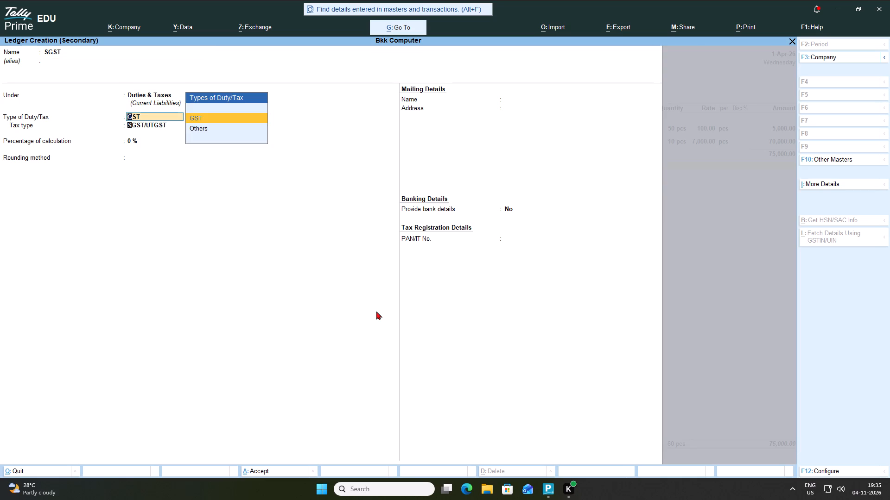
key(Return)
key(Return)
key(Return)
key(Return)
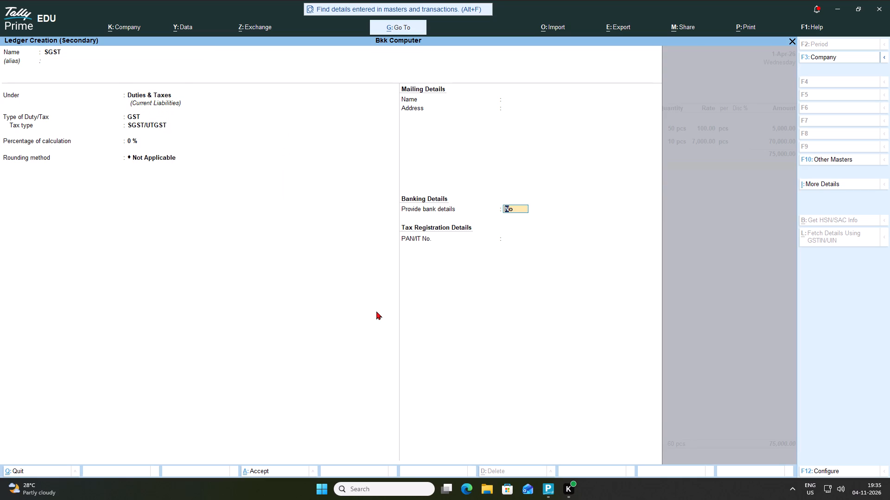
key(Return)
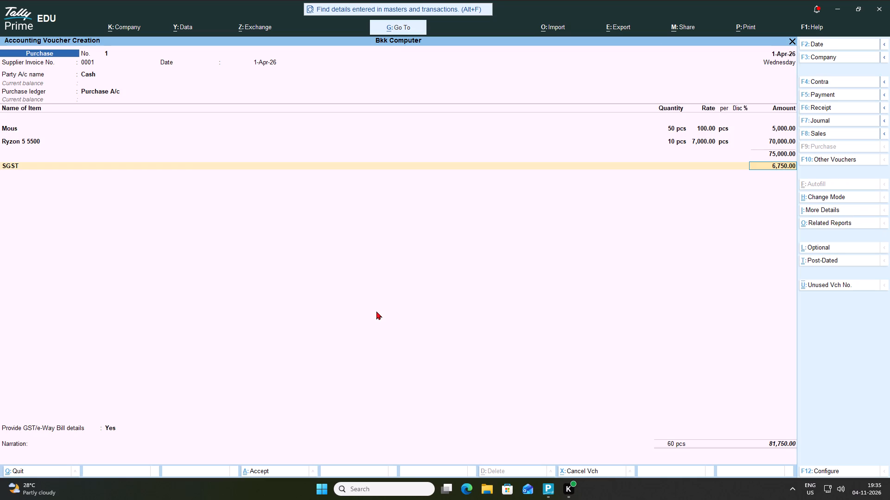
key(Return)
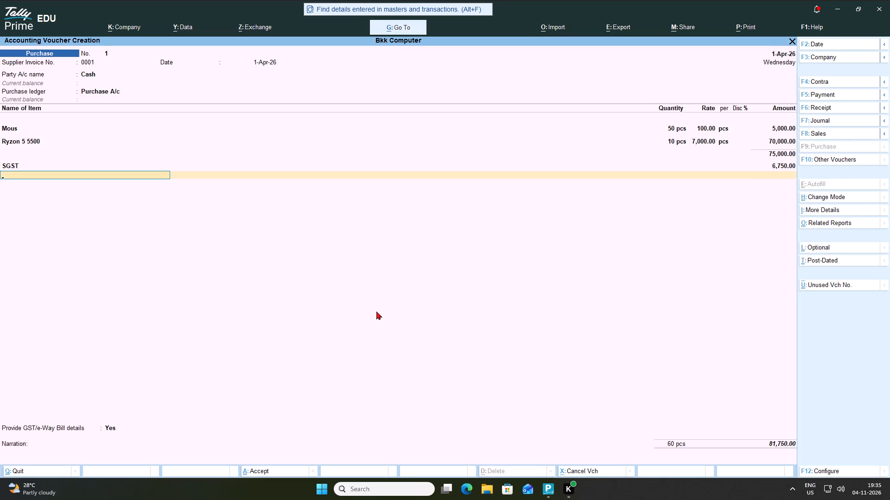
From the next voucher line, start a ledger named Cg without alias, under Duties & Taxes, with duty type GST and tax type CGST.
key(alt+c)
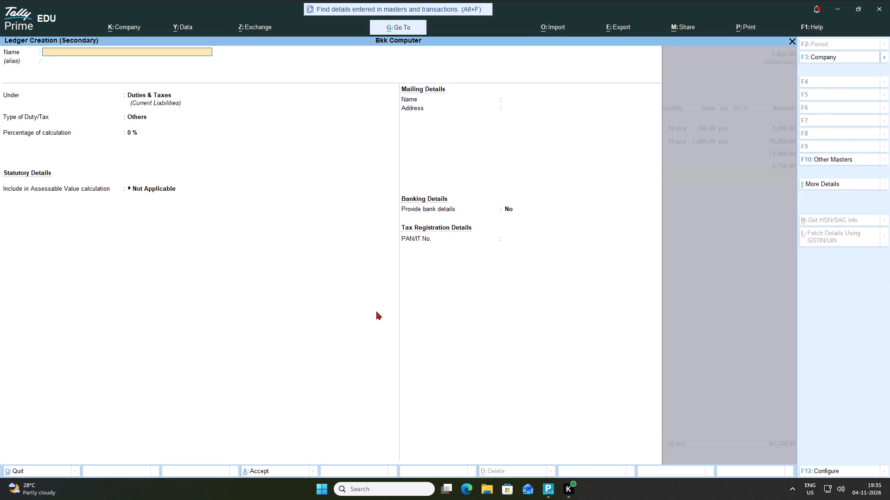
text(cg)
key(Return)
key(Return)
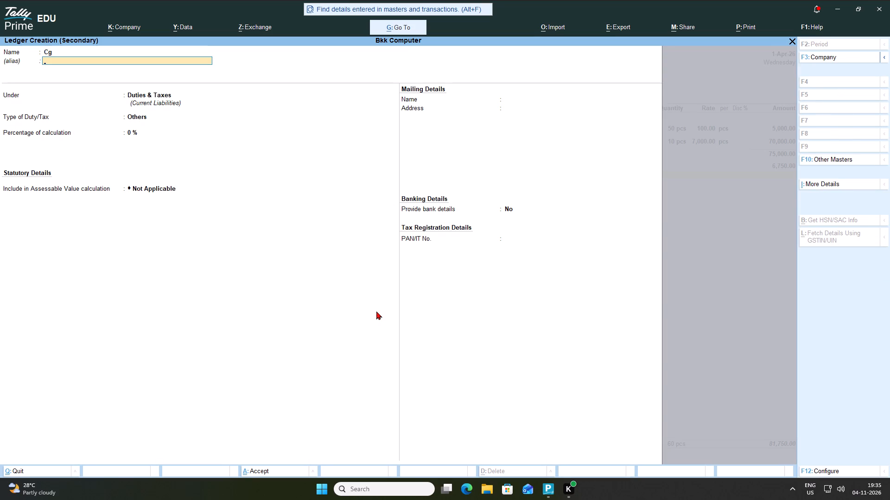
key(Return)
key(Up)
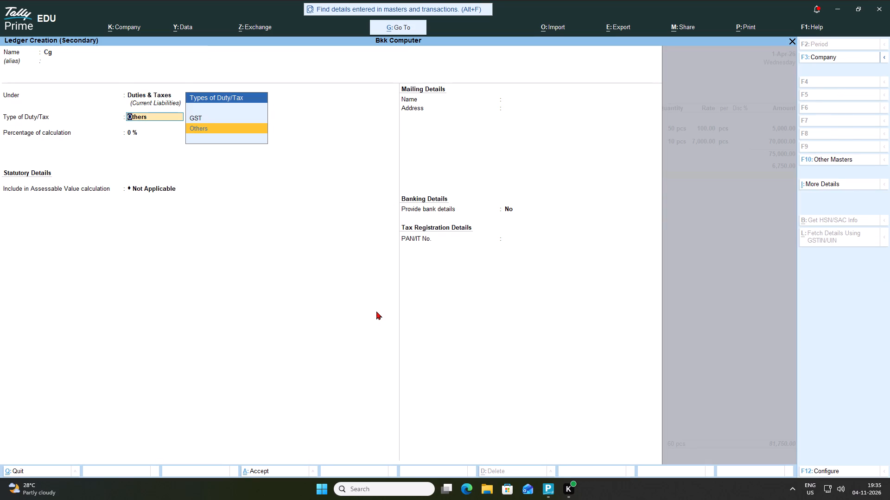
key(Return)
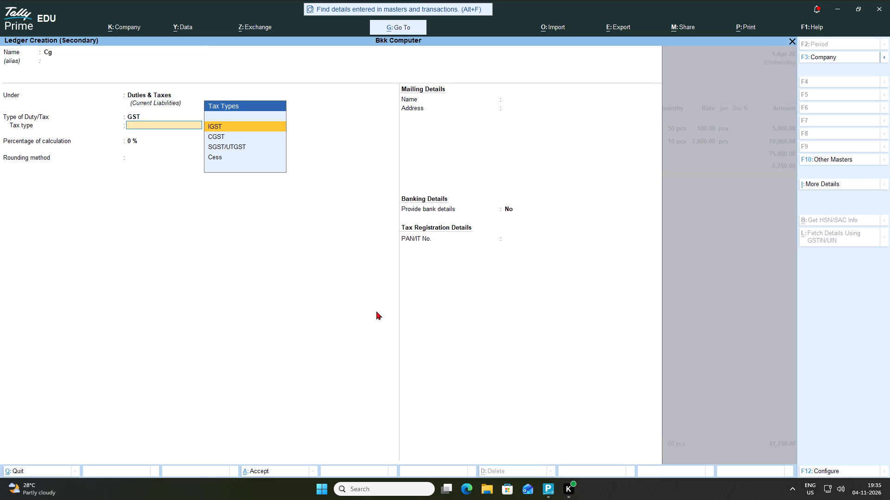
key(Down)
key(Return)
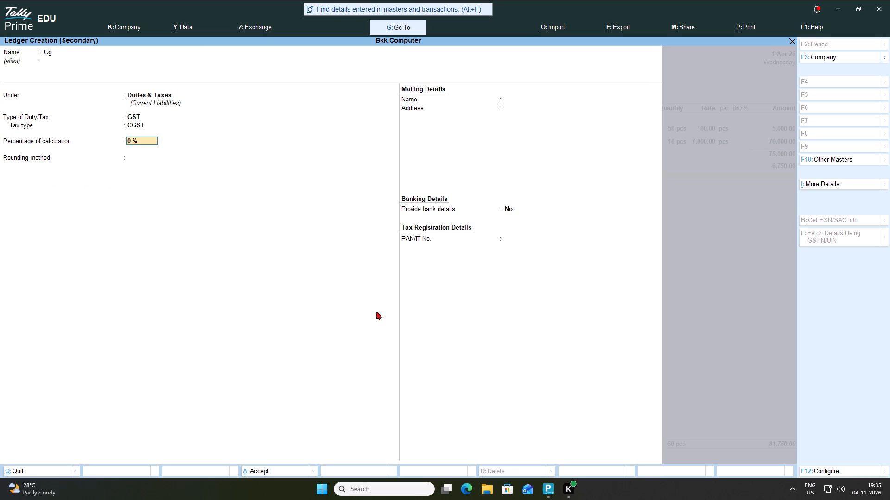
Go back to the ledger's name and change it to CGST.
key(BackSpace)
key(BackSpace)
key(BackSpace)
key(BackSpace)
key(BackSpace)
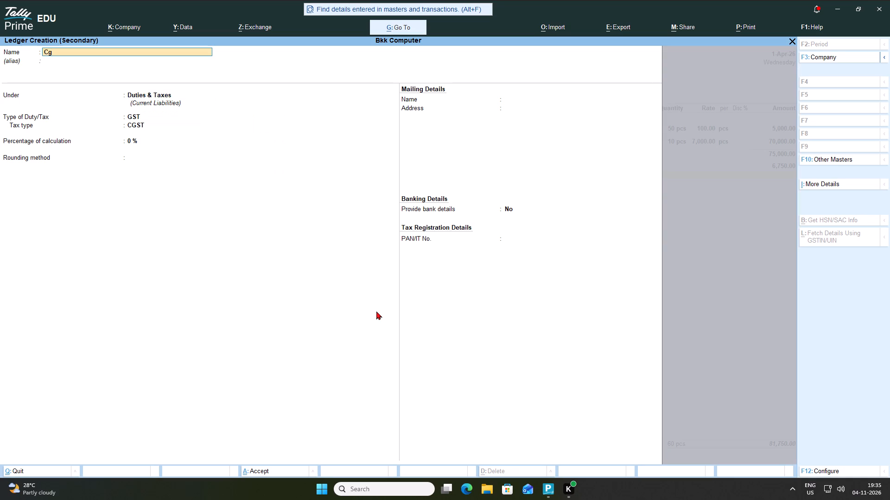
text(CG)
text(ST)
key(Return)
Keep the CGST ledger under Duties & Taxes with tax type CGST at 0% calculation, save it, and accept its amount in the voucher.
key(Return)
key(Return)
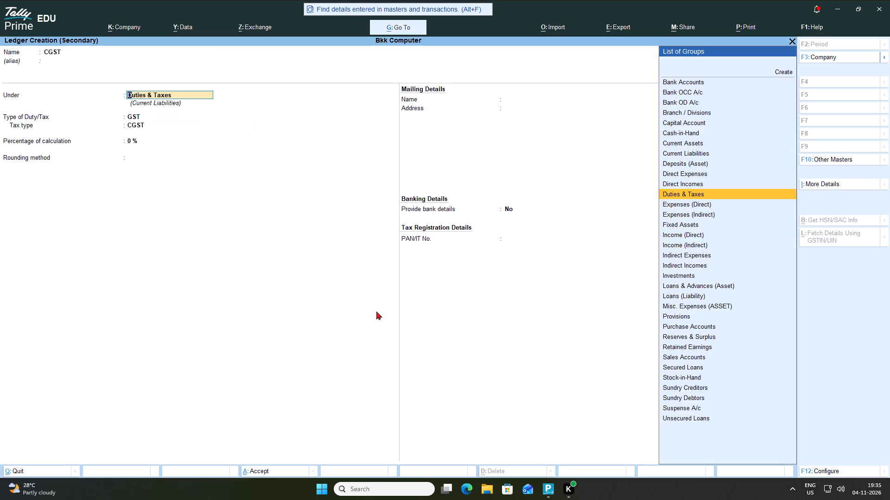
key(Return)
key(Return)
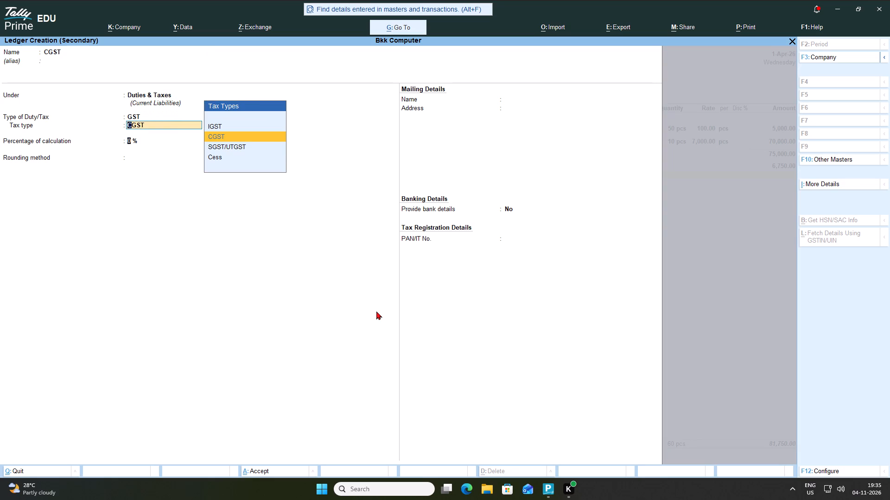
key(Return)
key(Return)
key(Return)
key(Return)
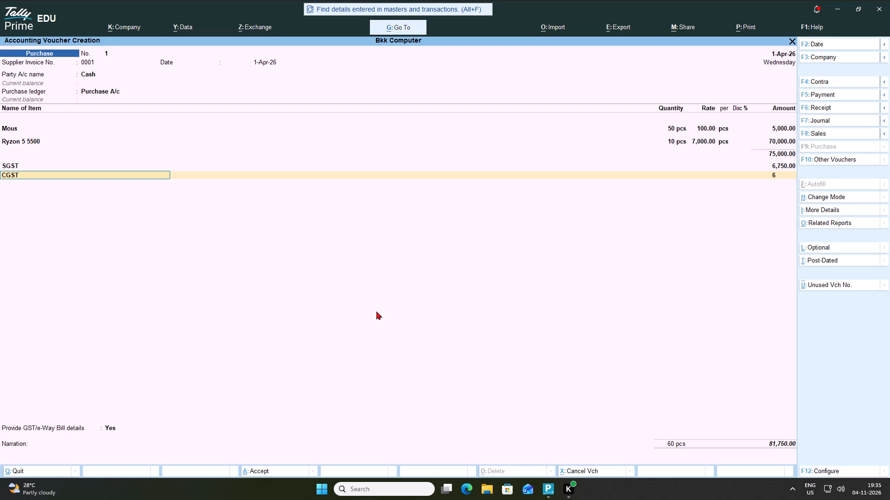
key(Return)
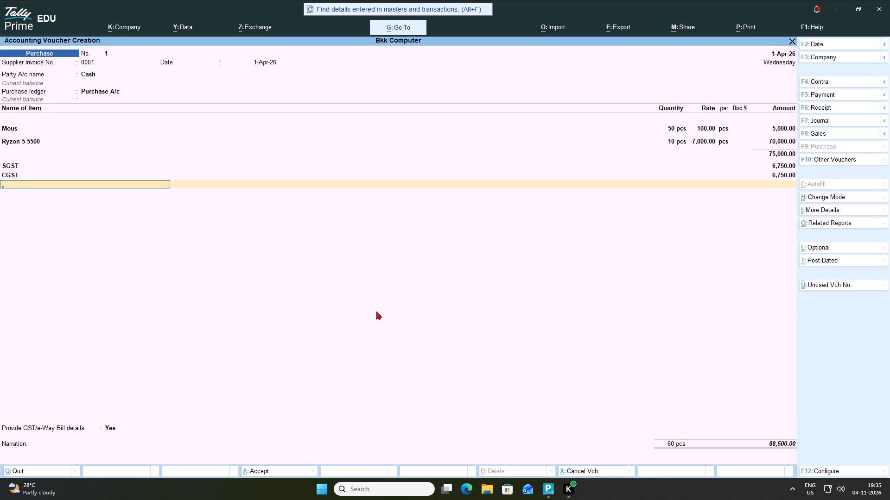
Keep GST/e-Way Bill details at Yes, leave those details blank with transporter None, save the purchase voucher as is, and leave voucher entry.
key(Return)
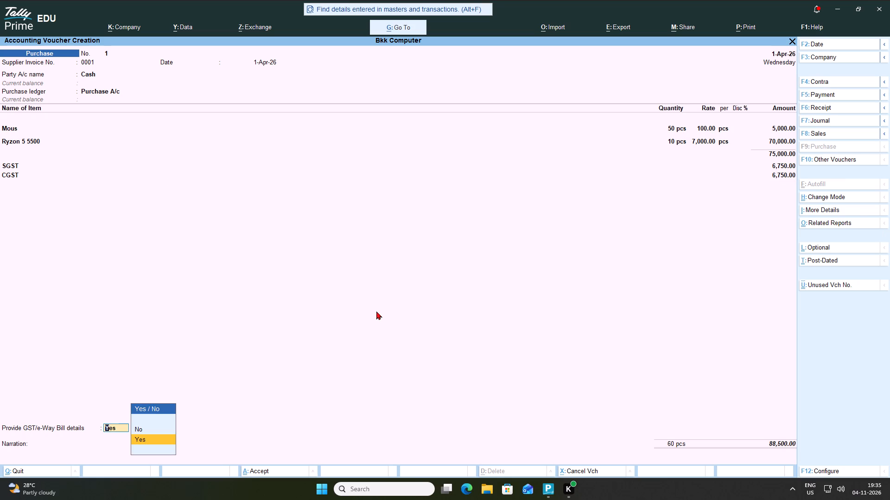
key(Return)
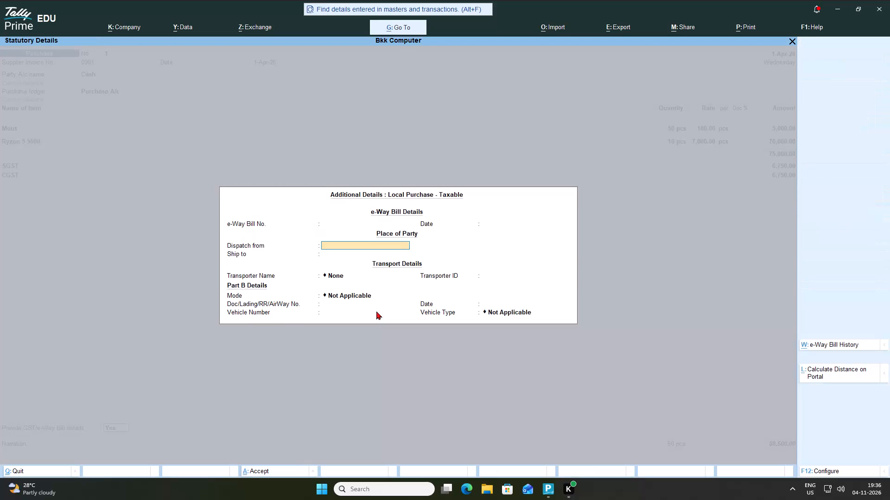
key(Return)
key(Return)
key(Return)
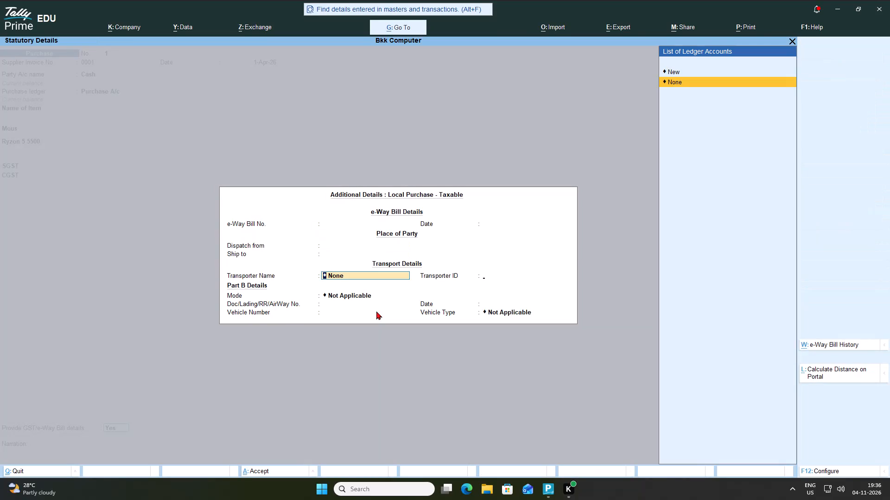
key(Return)
key(Return)
key(Return)
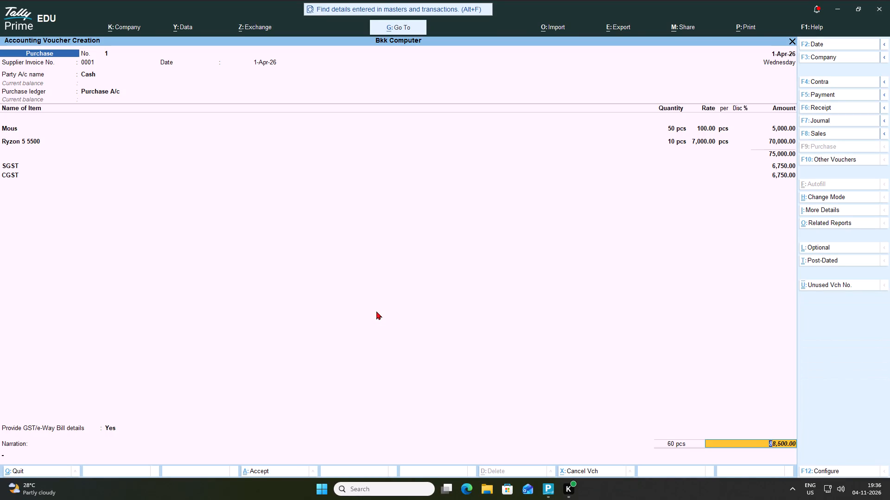
key(Return)
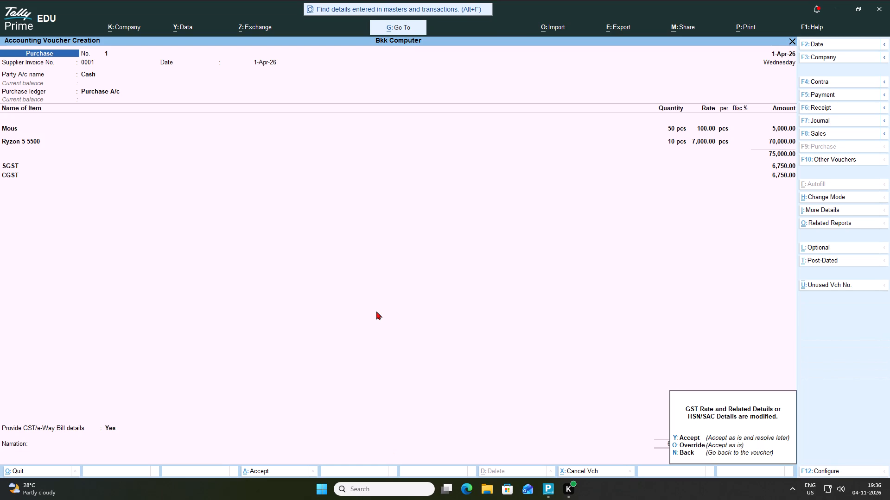
key(Return)
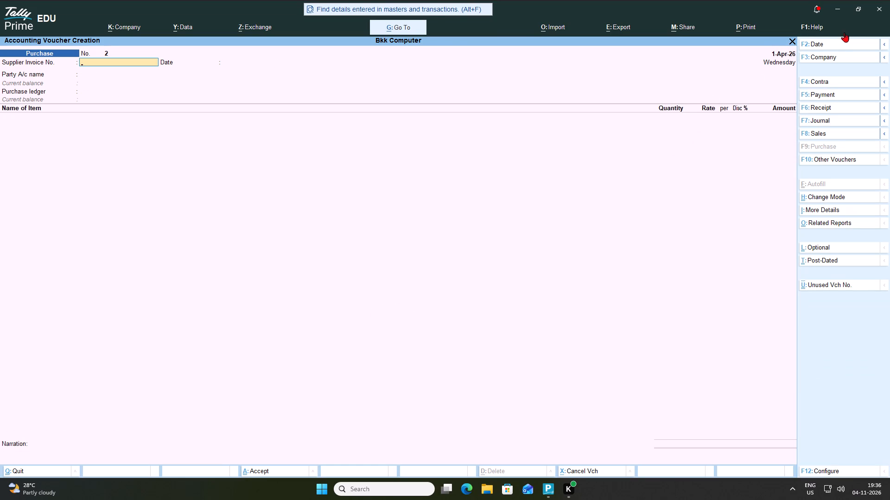
key(Escape)
key(Escape)
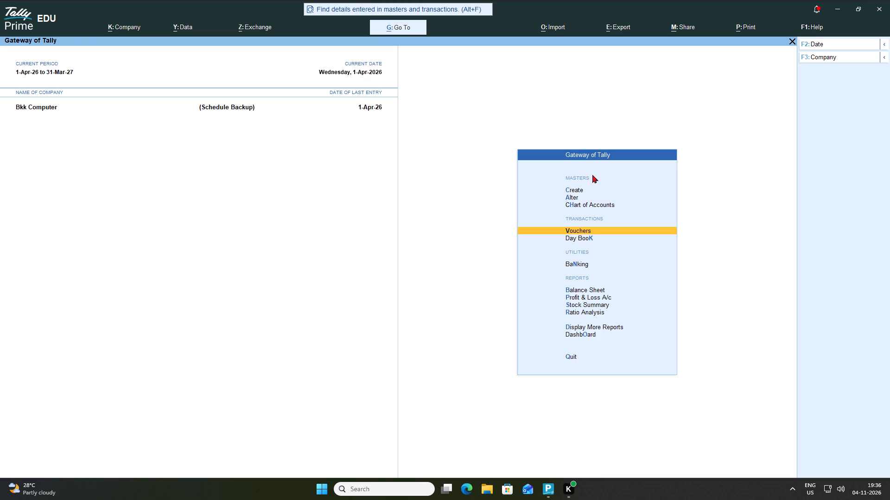
Open the Cash purchase voucher from the Day Book to review it, and return to the Gateway without quitting.
click(578, 239)
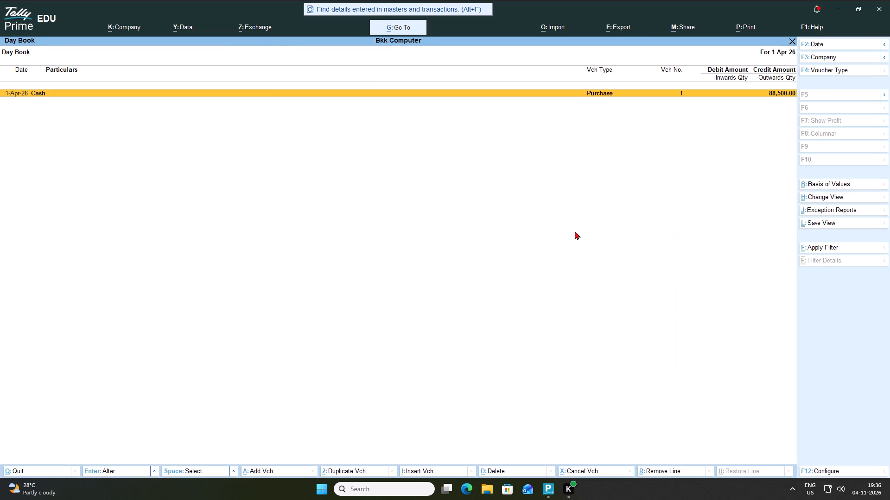
double_click(50, 93)
click(50, 93)
click(50, 93)
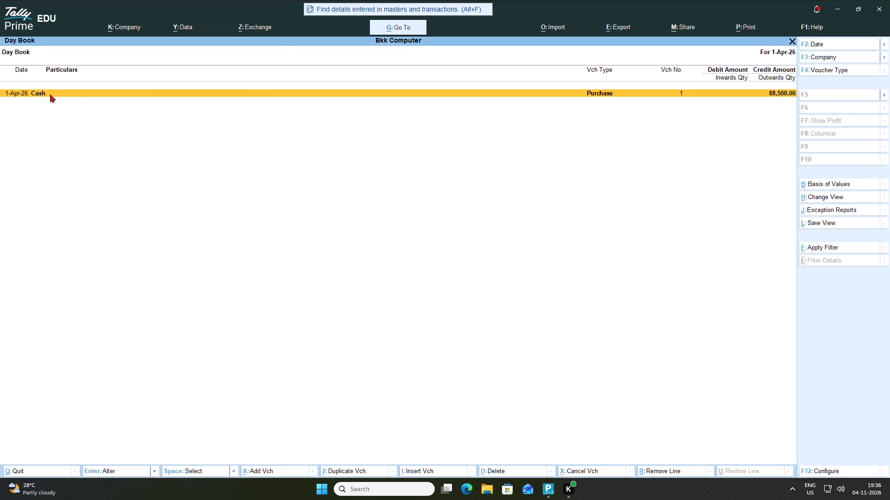
double_click(52, 93)
double_click(166, 94)
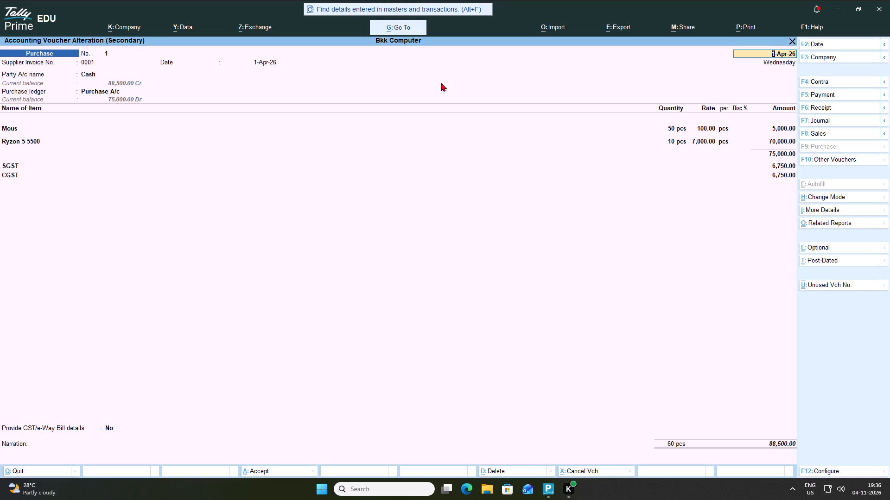
key(Escape)
key(Escape)
key(Escape)
key(Escape)
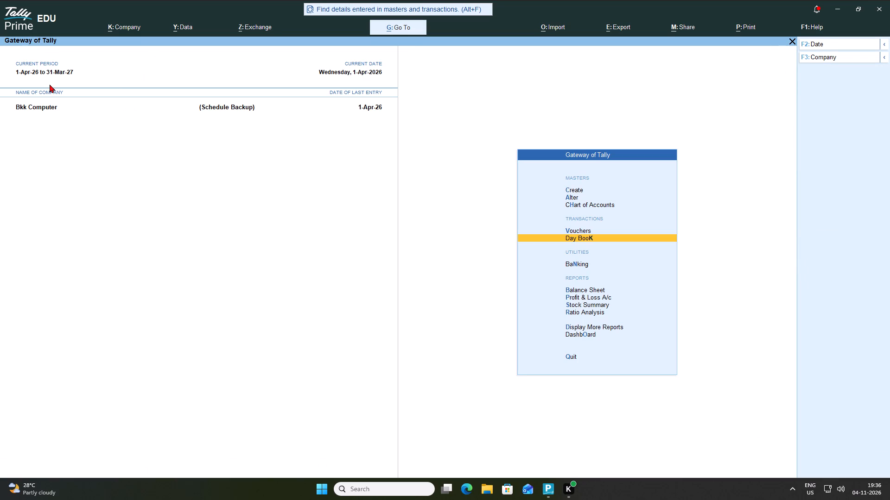
key(Escape)
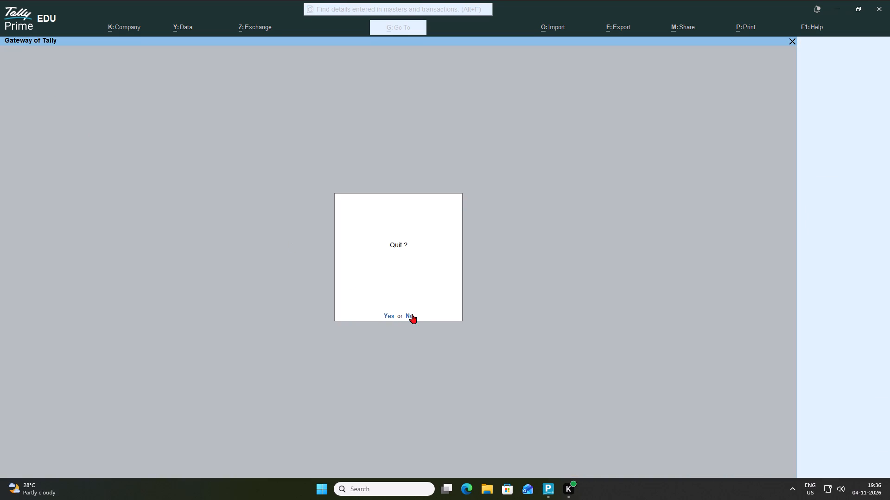
click(412, 314)
Load the Apex Computers company from the company list.
click(123, 27)
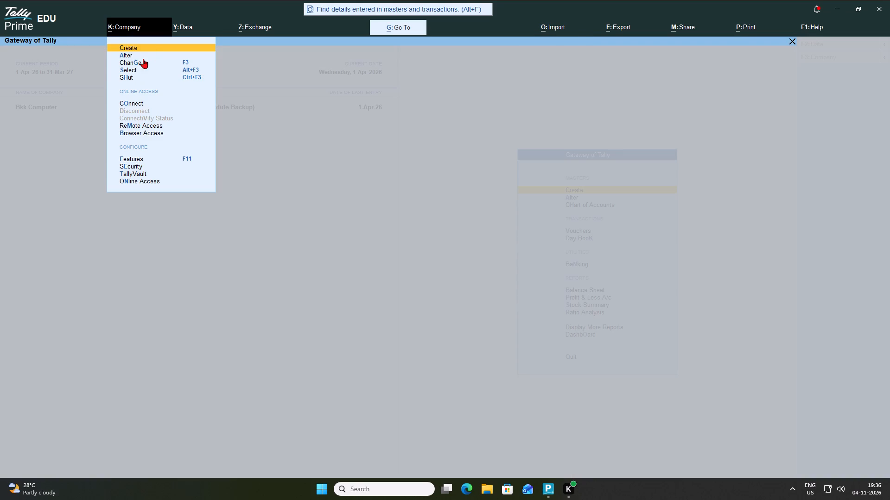
click(129, 69)
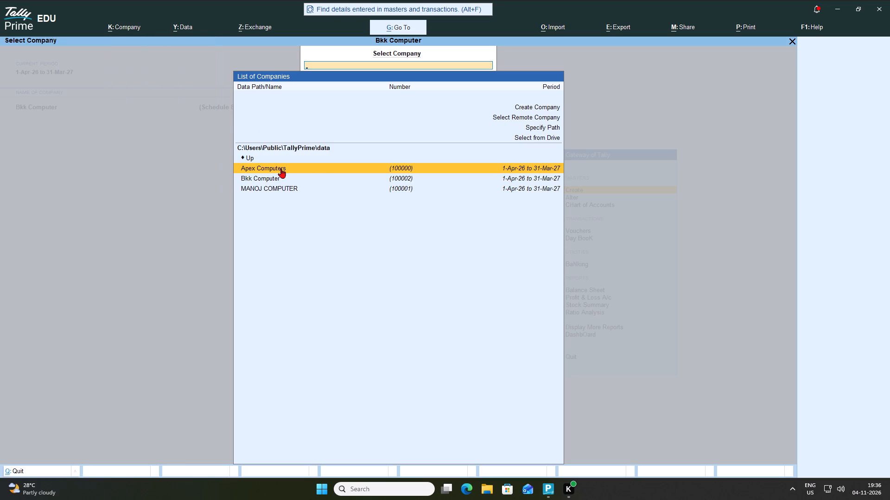
click(274, 166)
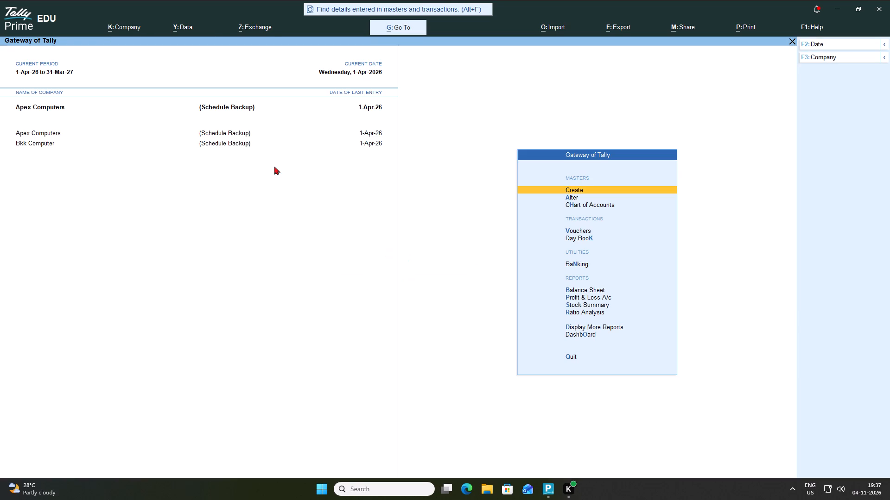
Shut the Bkk Computer company.
click(123, 23)
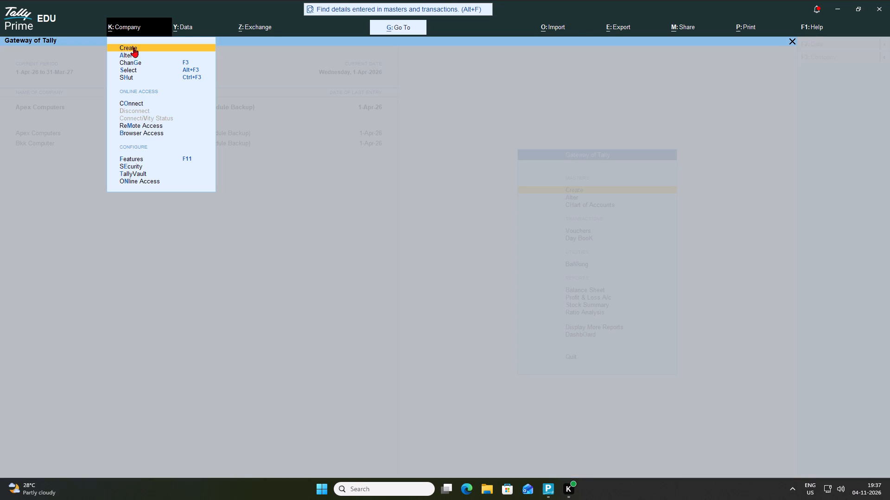
click(129, 78)
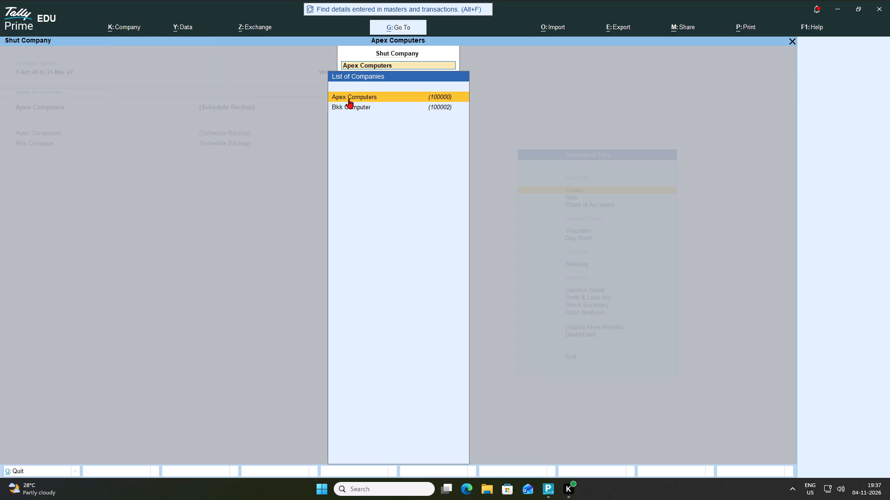
click(349, 106)
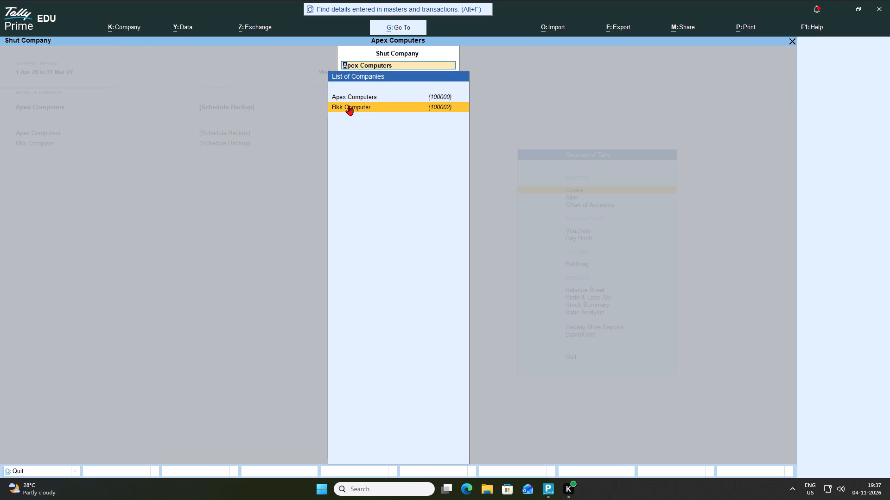
key(Return)
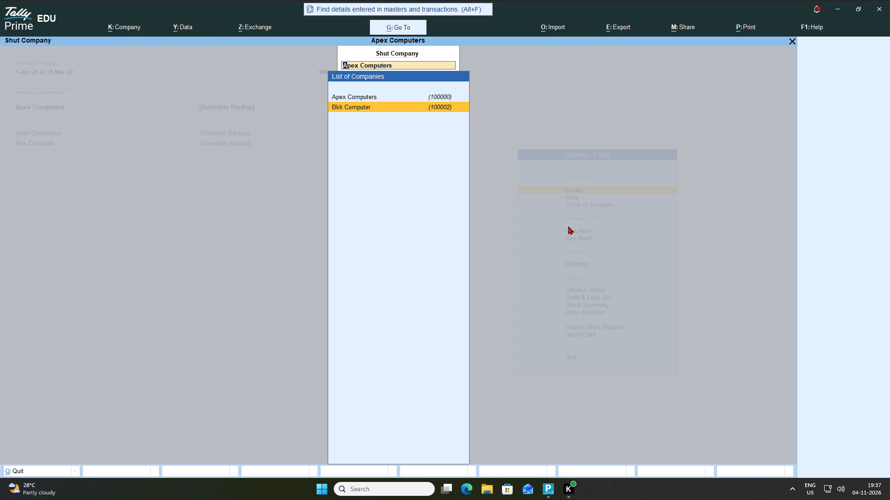
Start a purchase voucher in Apex Computers with supplier invoice number 0004 dated 1-Apr-26.
click(568, 230)
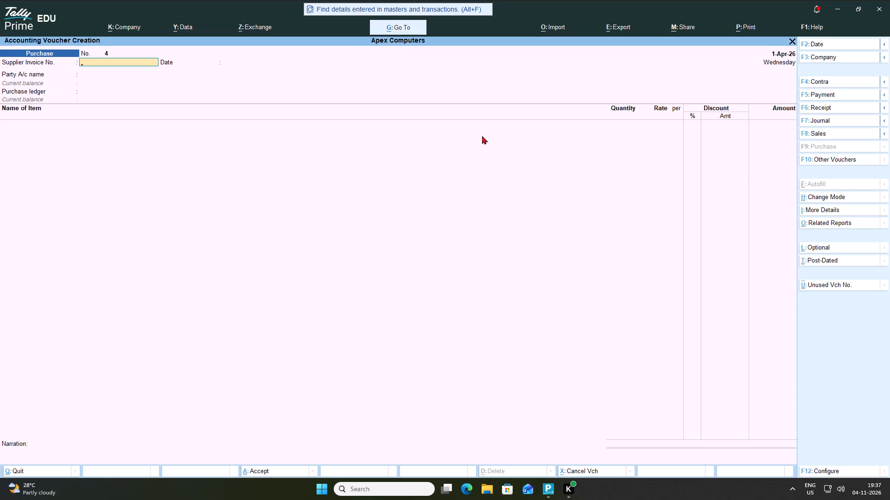
text(000)
key(4)
key(Return)
key(Return)
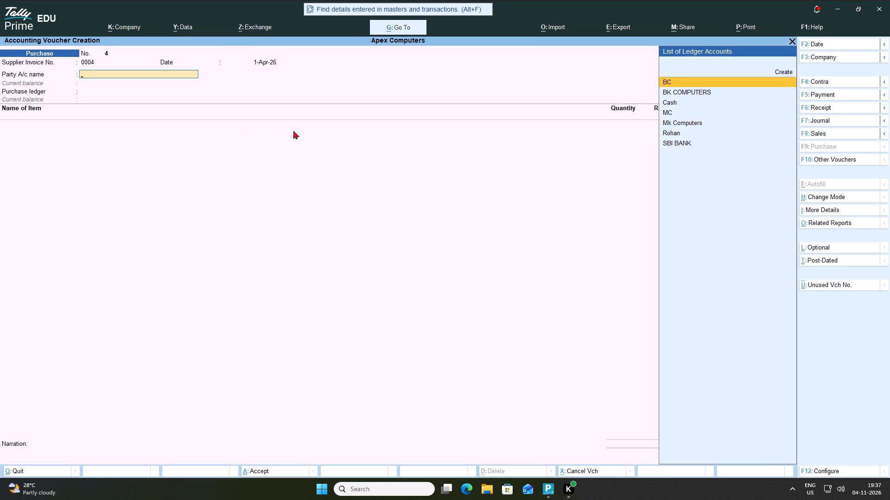
Choose Mk Computers as the voucher's party account and leave all the receipt details blank.
key(Down)
key(Down)
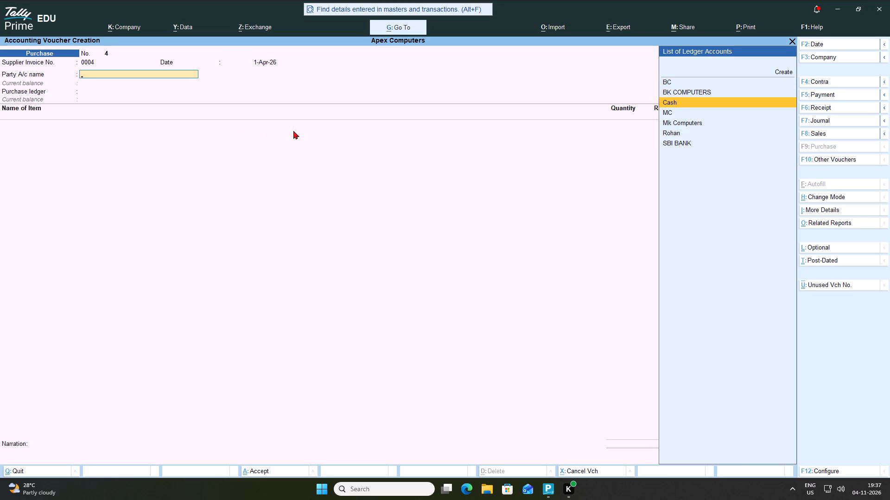
key(Up)
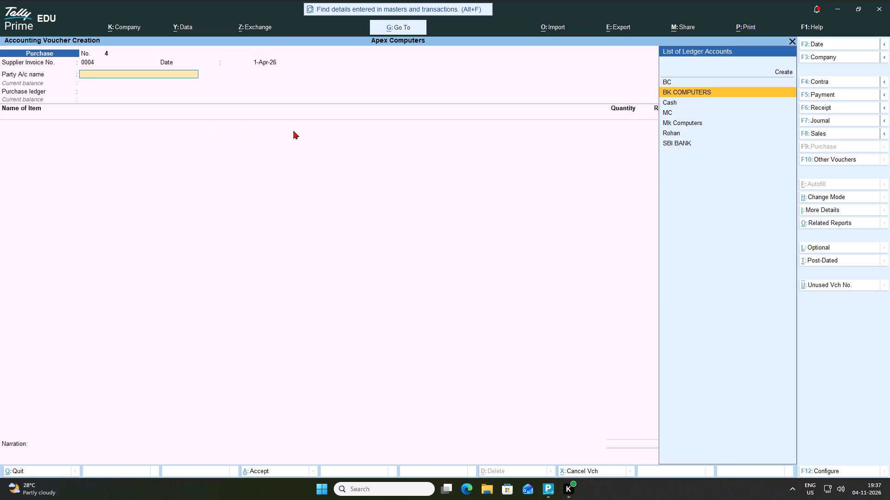
key(Down)
key(Down)
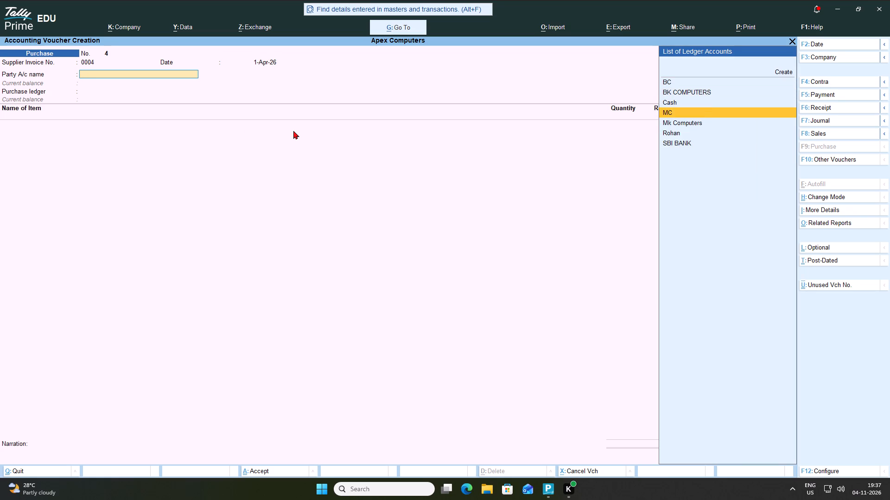
key(Down)
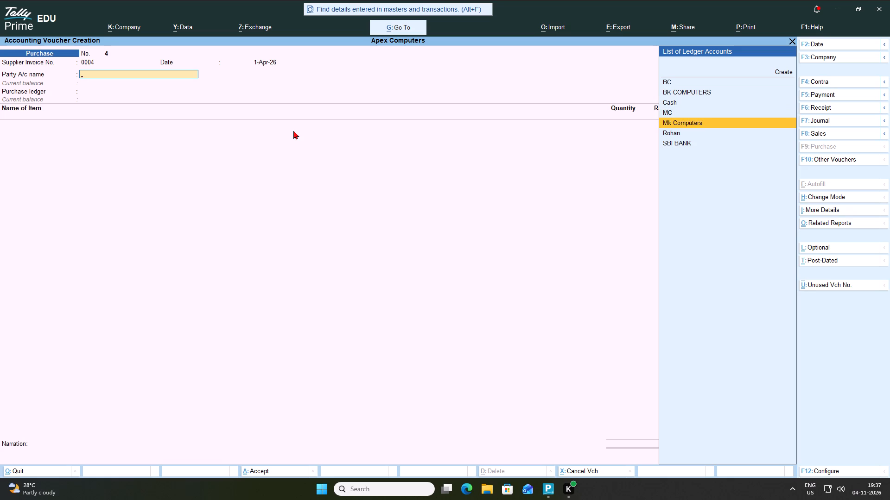
key(Return)
key(Return)
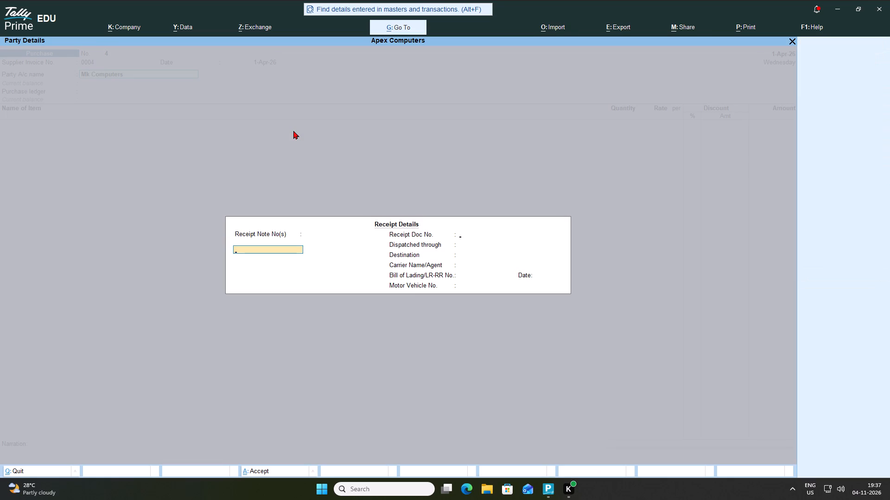
key(Return)
key(Return)
key(Return)
key(Return)
key(Return)
key(Return)
key(Return)
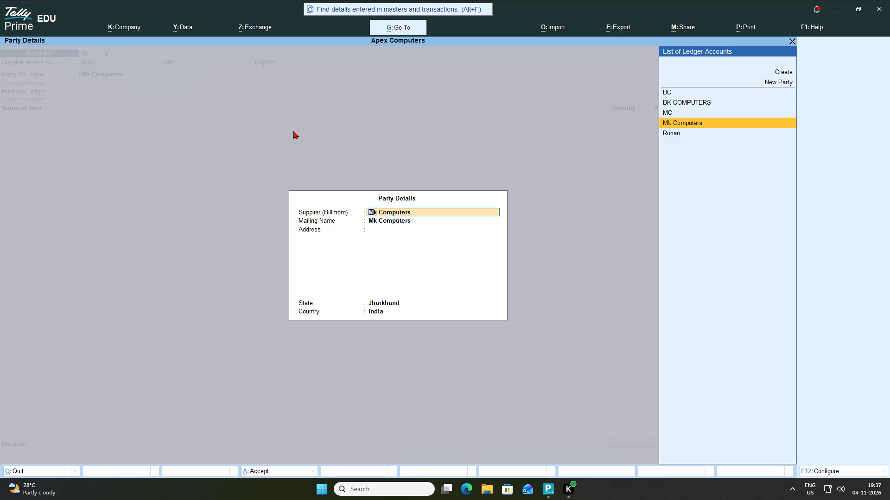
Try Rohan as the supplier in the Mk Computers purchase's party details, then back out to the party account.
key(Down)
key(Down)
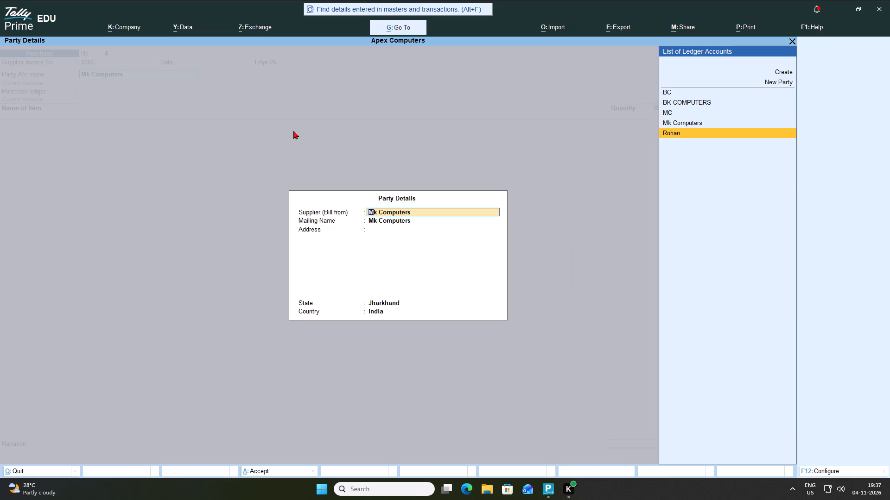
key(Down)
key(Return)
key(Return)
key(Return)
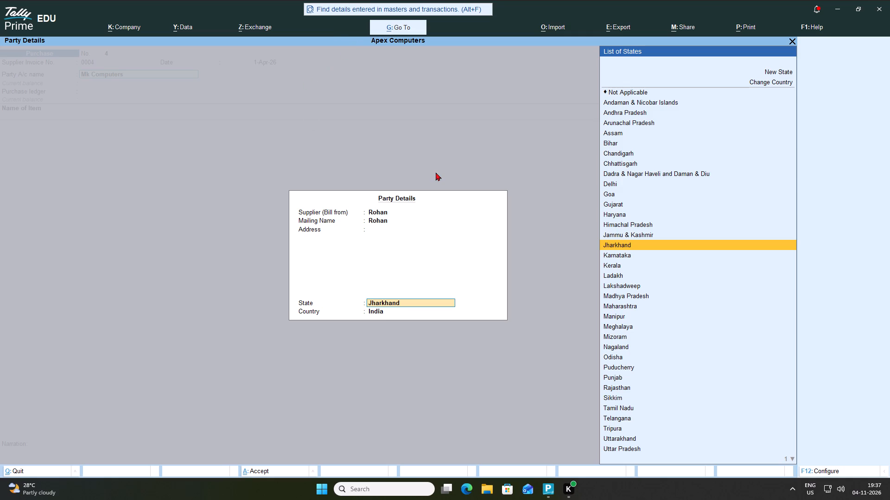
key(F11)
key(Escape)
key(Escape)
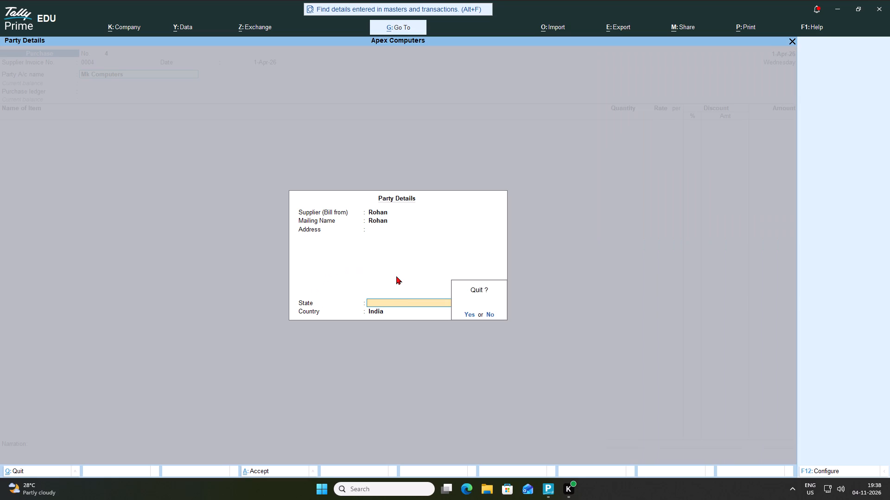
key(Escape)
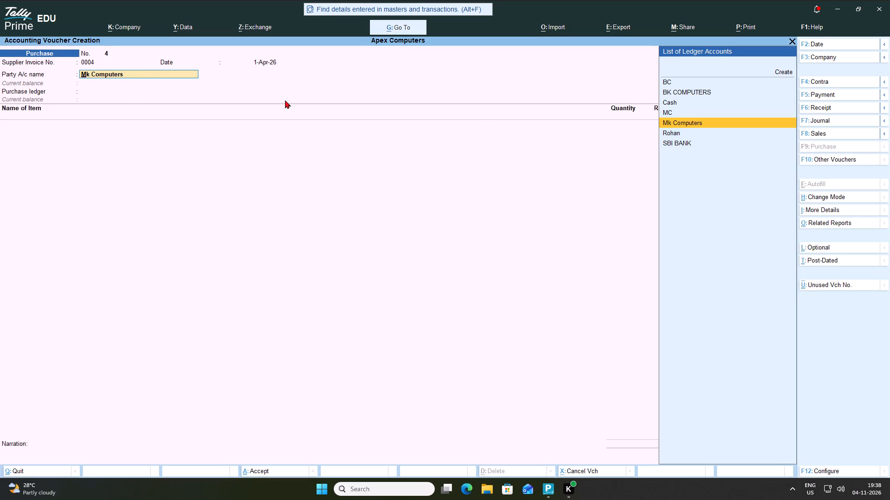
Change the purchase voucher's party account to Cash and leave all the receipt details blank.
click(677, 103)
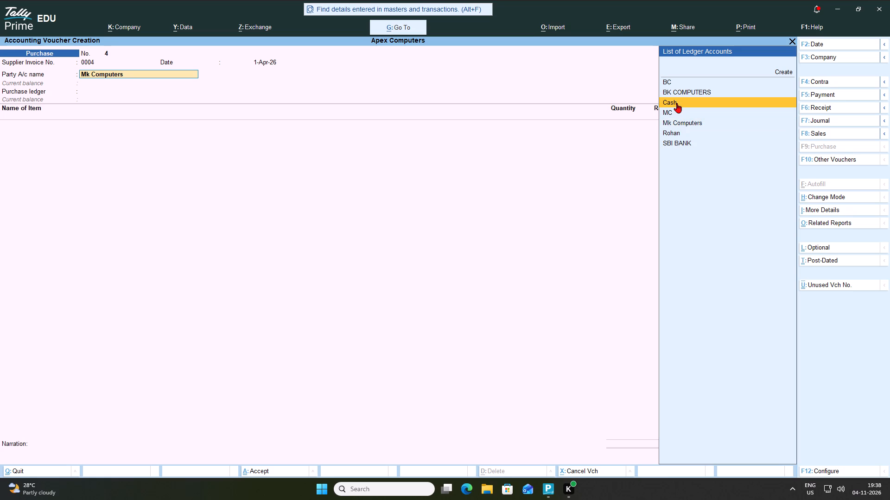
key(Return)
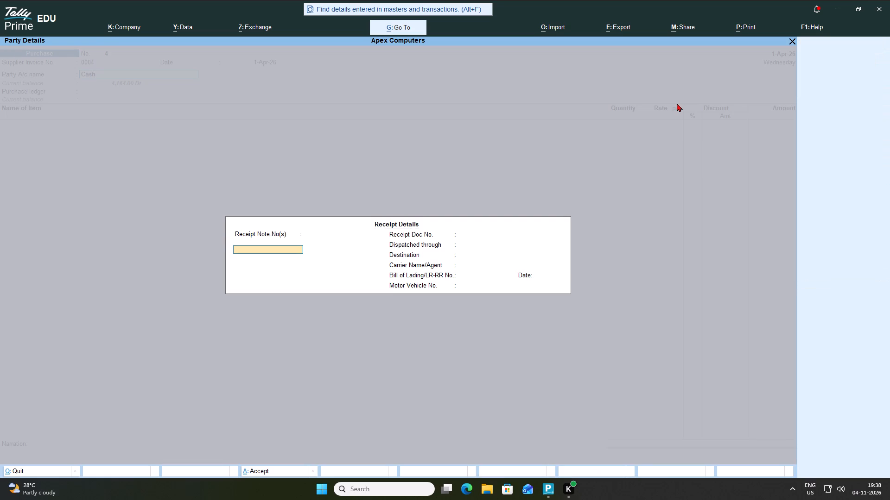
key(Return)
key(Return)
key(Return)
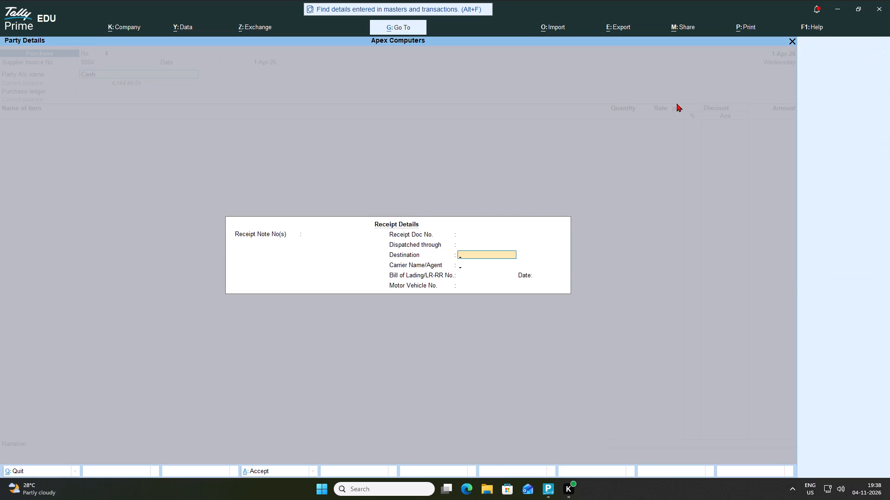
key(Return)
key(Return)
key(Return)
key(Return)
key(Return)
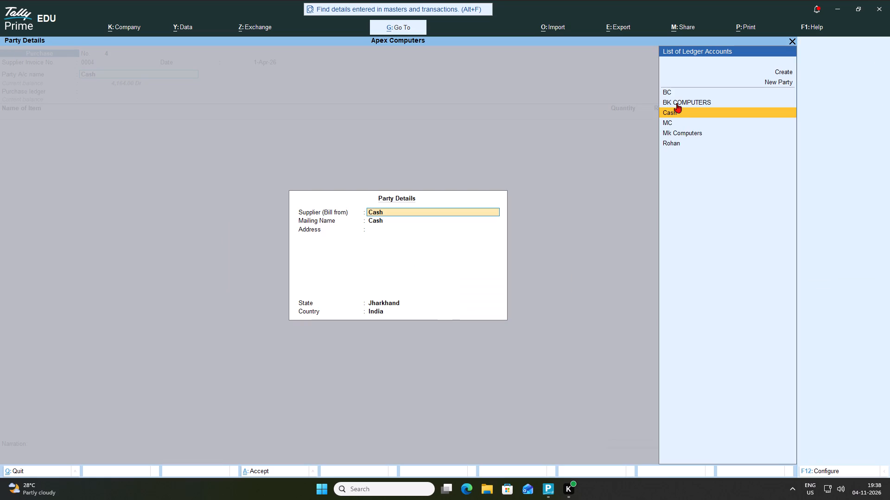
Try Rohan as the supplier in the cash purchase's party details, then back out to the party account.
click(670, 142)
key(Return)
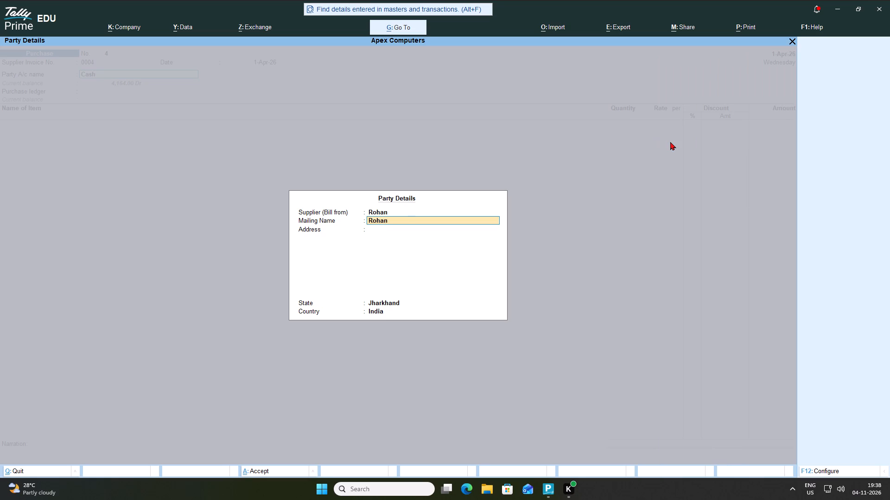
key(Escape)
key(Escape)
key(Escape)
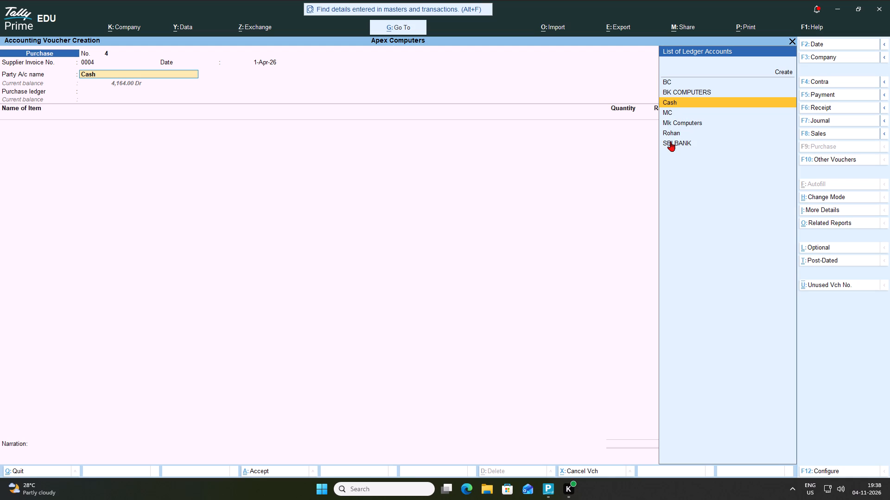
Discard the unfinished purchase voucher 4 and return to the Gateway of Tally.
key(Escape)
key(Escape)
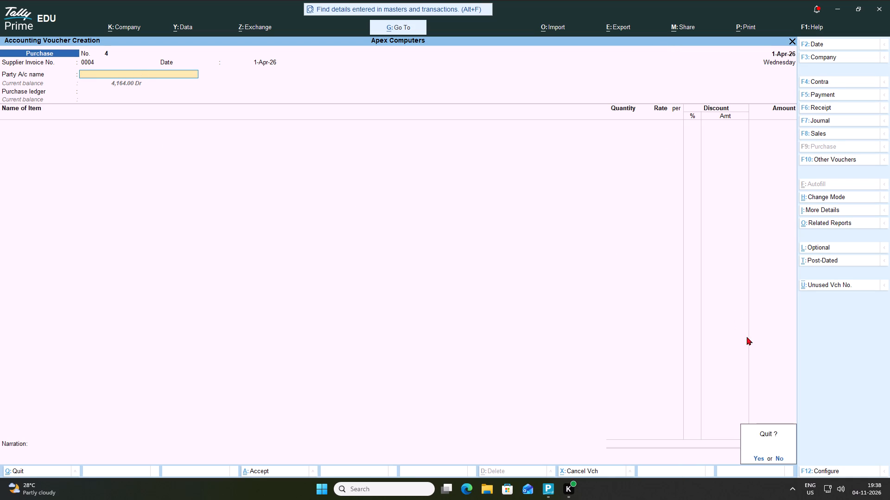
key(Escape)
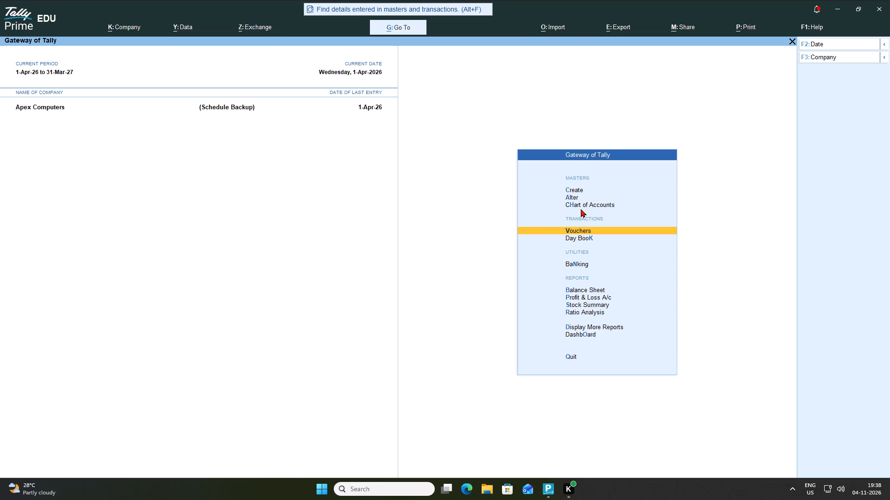
Review the Apex Computers vouchers in the Day Book for 1-Apr-26.
click(573, 238)
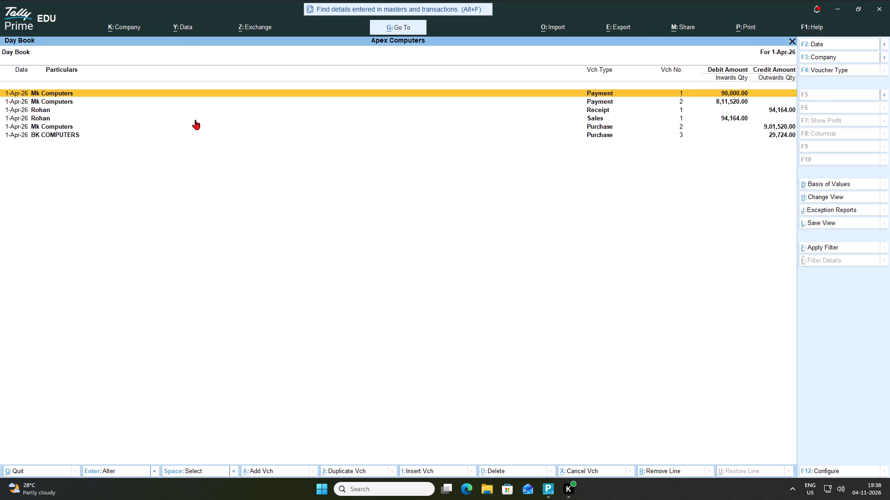
key(Escape)
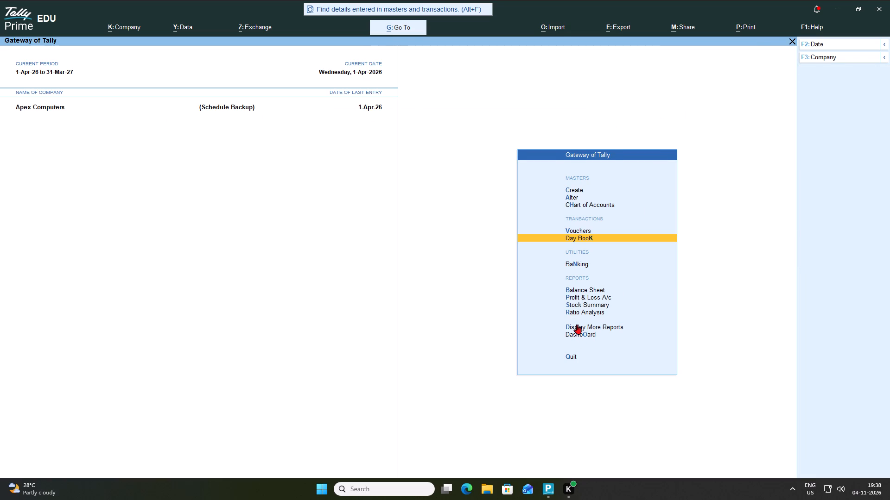
Examine the inventory books: the selection lists for stock items, godowns, stock groups and stock categories, plus the stock transfer journal register.
click(577, 325)
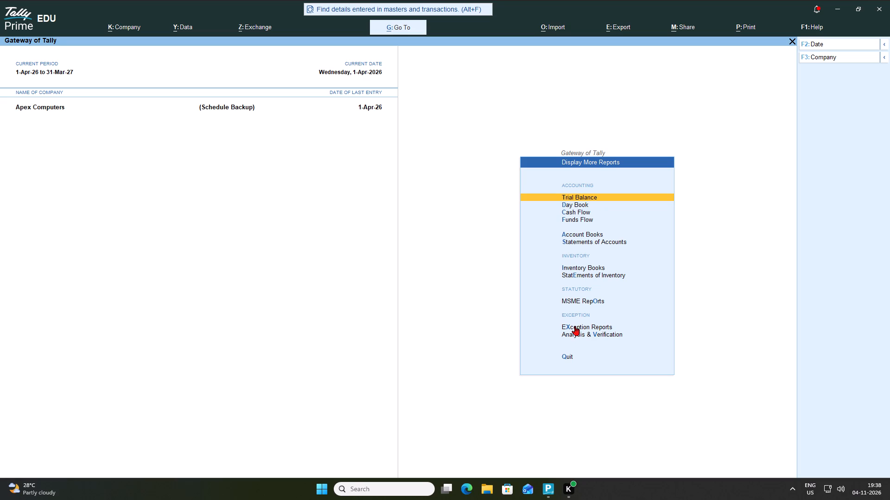
click(575, 267)
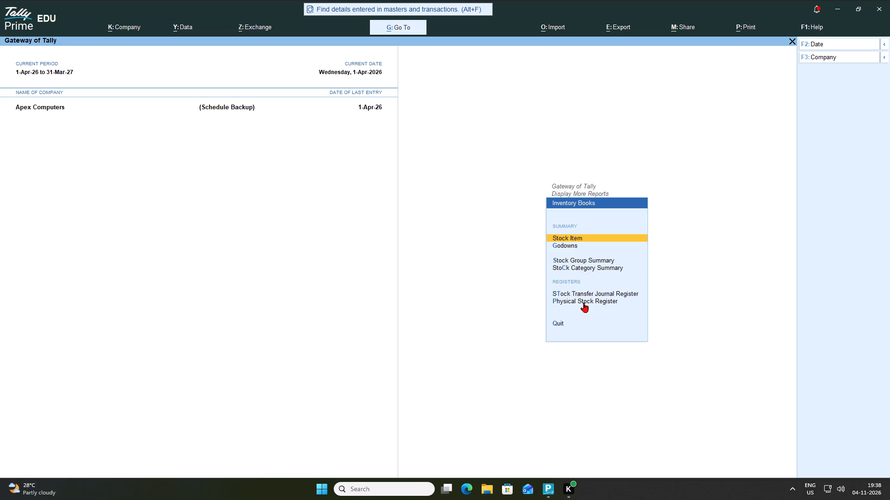
click(579, 236)
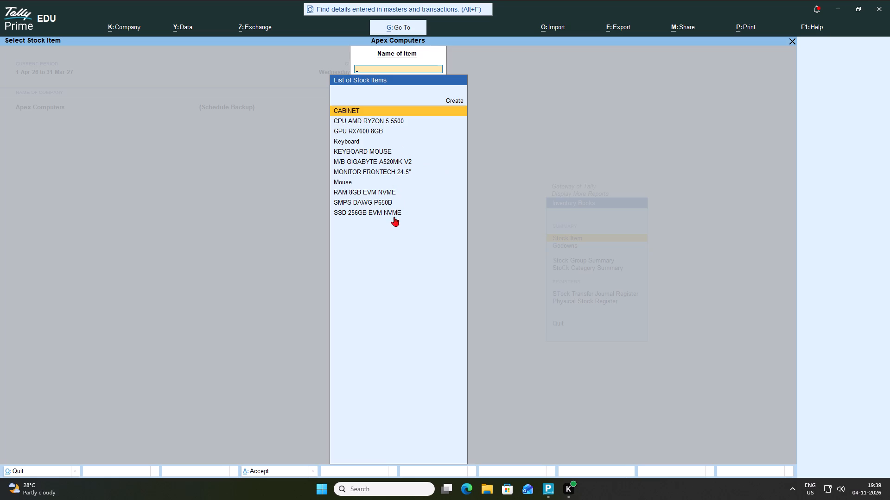
key(Escape)
double_click(564, 246)
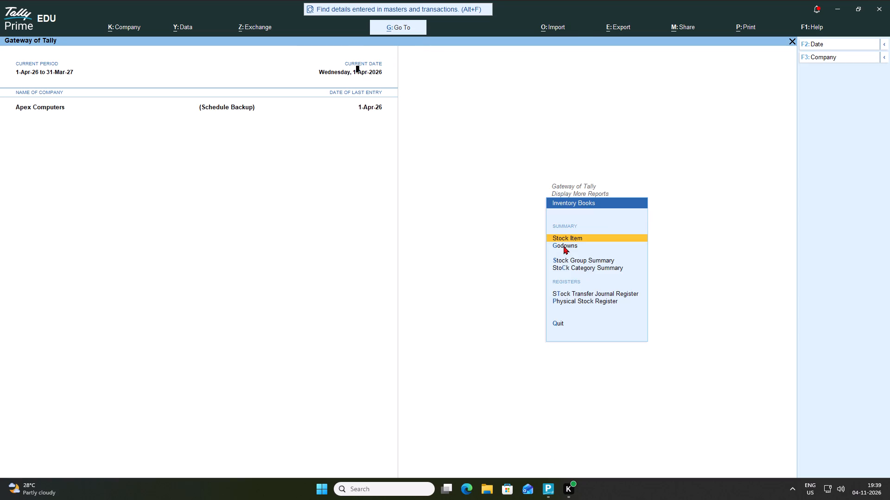
key(Escape)
key(Escape)
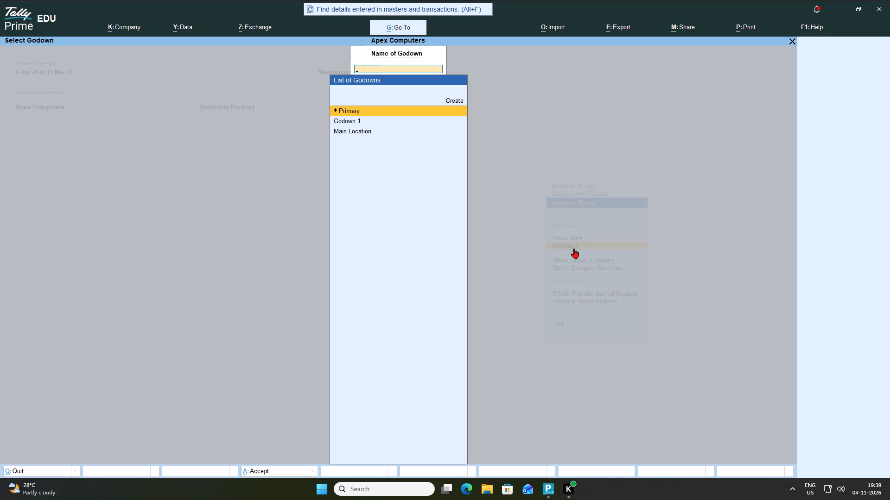
click(576, 259)
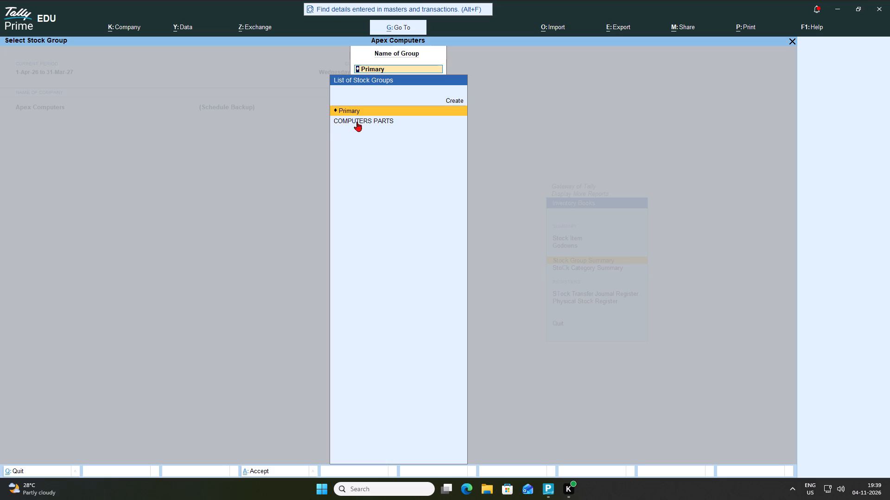
key(Escape)
key(Escape)
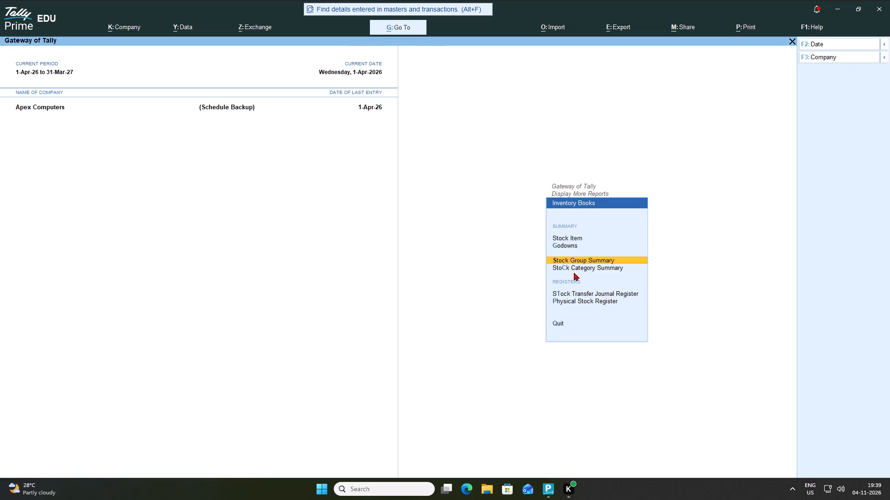
click(574, 266)
click(574, 266)
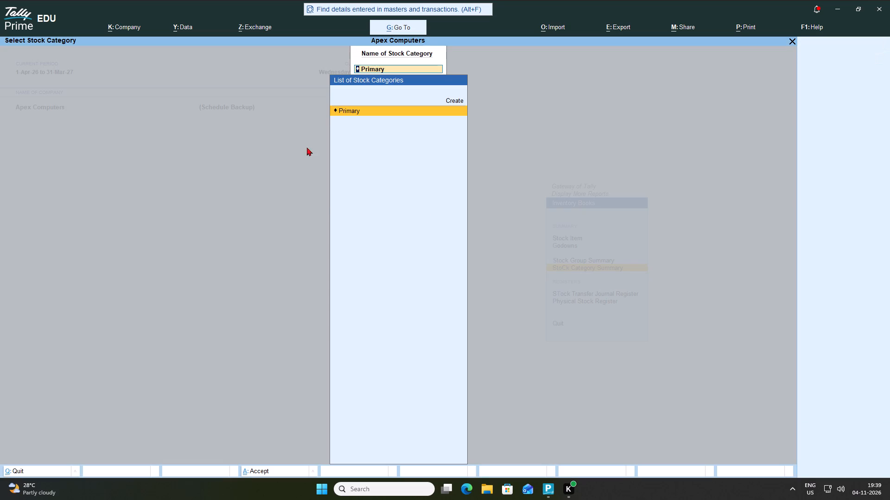
key(Escape)
key(Escape)
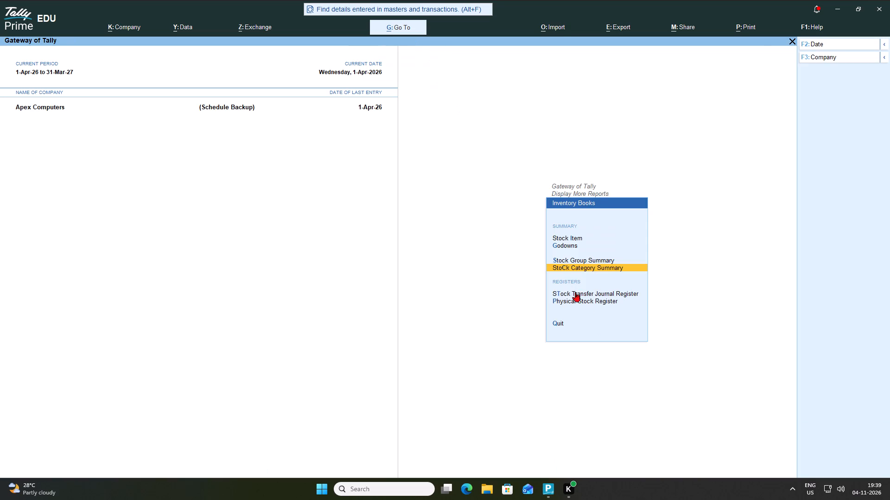
click(575, 292)
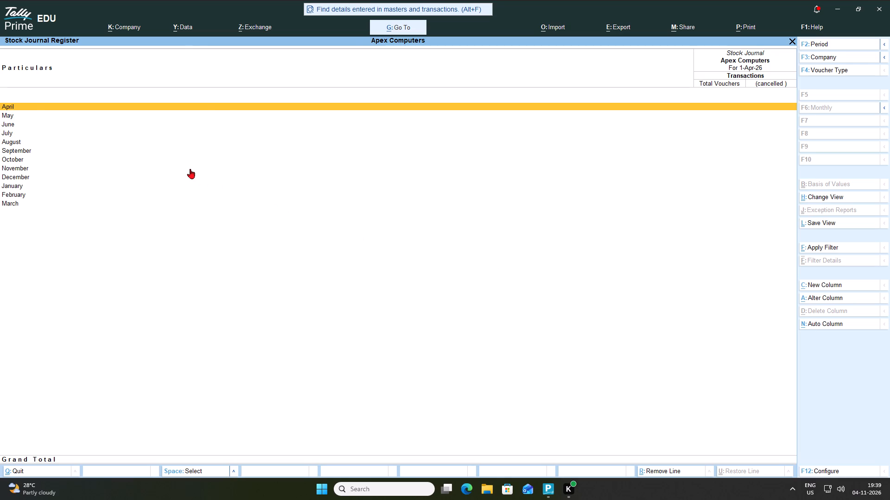
key(Escape)
key(Escape)
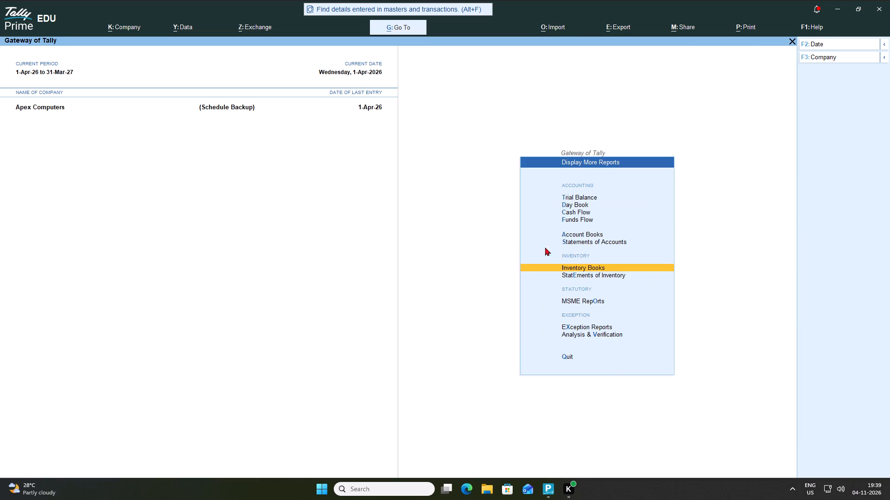
key(Escape)
key(Escape)
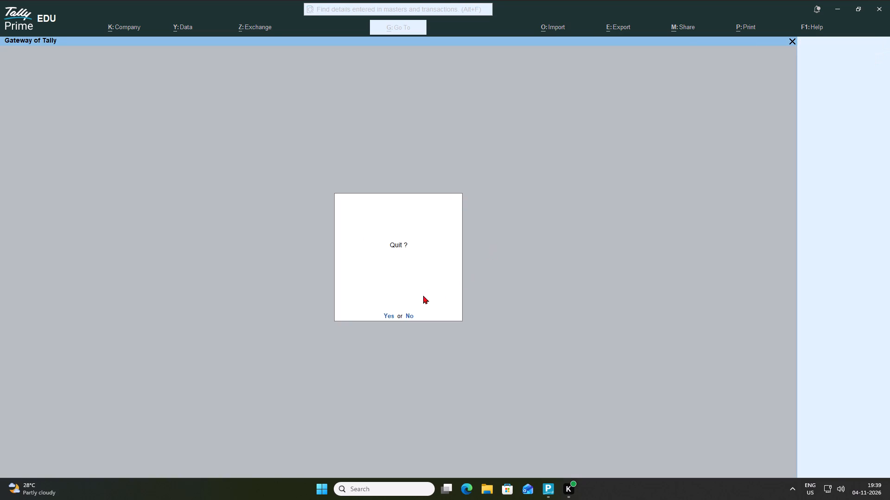